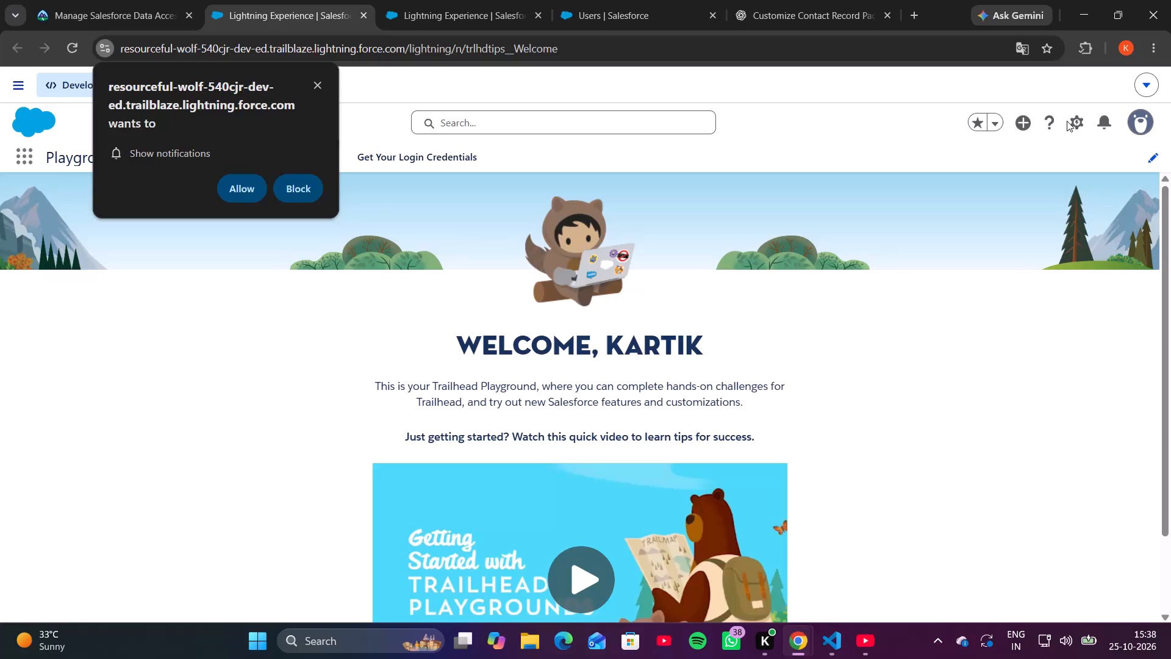
Open Setup in the playground org and find the Permission Sets page by searching for "per".
{"action": "left_click", "coordinate": [1078, 126]}
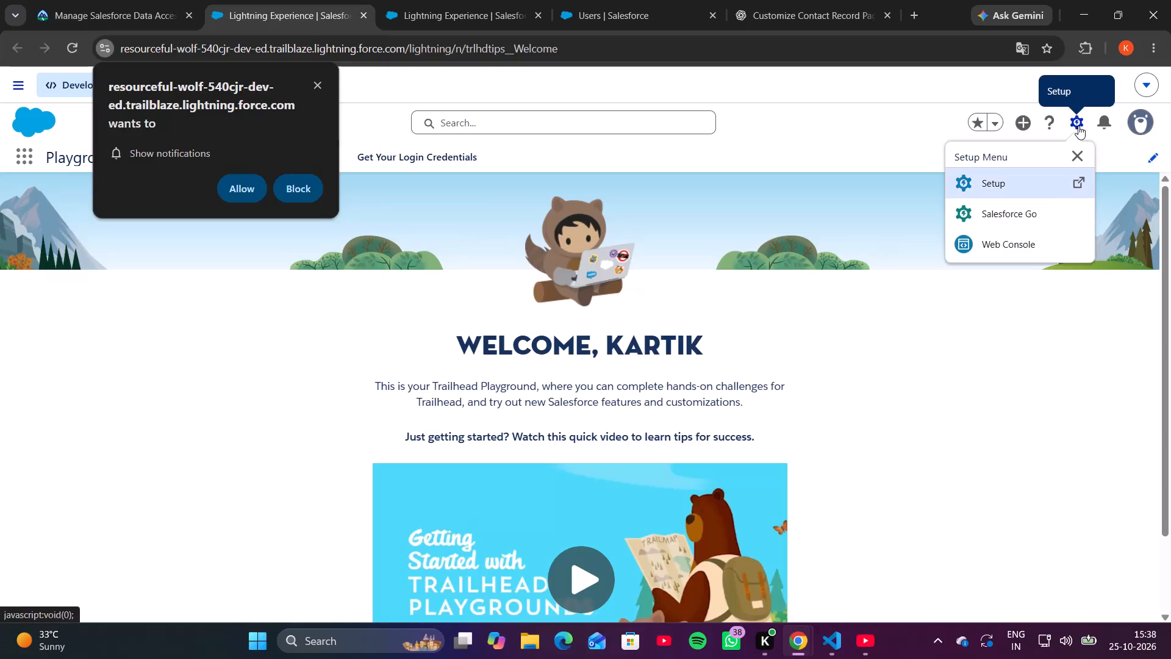
{"action": "left_click", "coordinate": [1048, 183]}
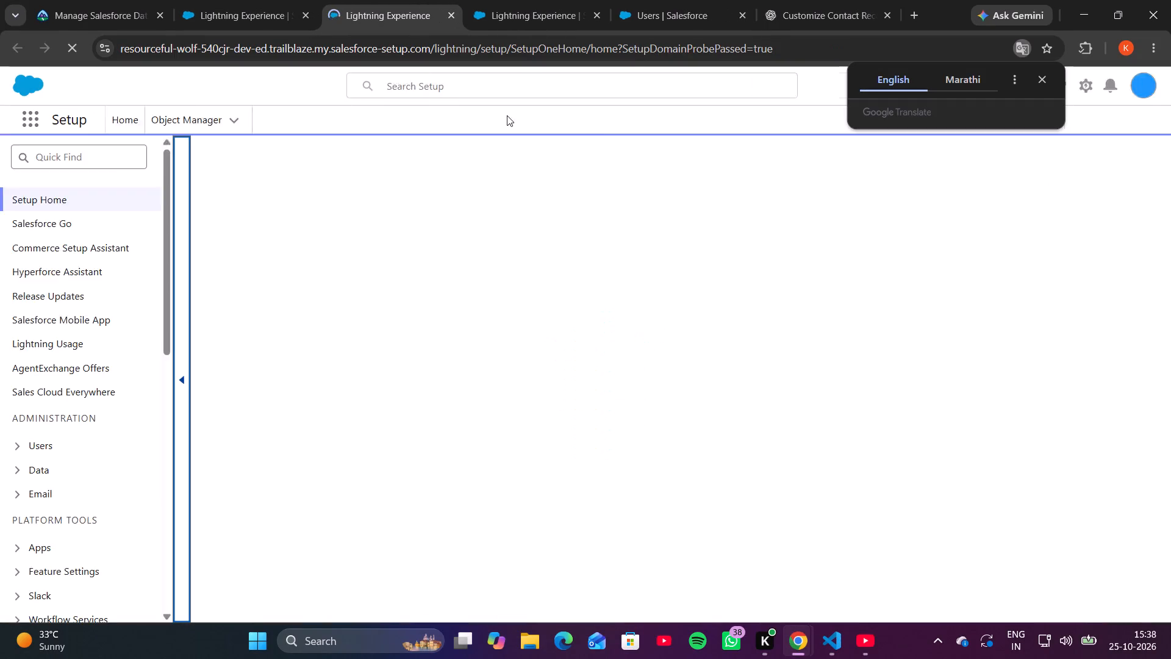
{"action": "left_click", "coordinate": [93, 181]}
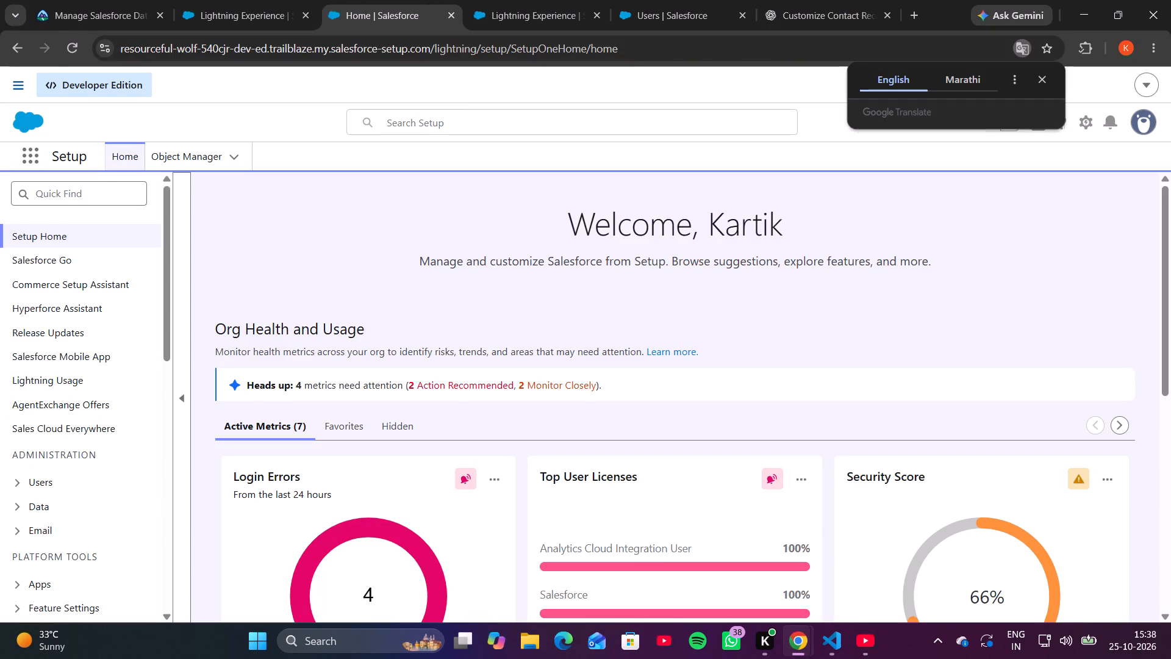
{"action": "key", "text": "p"}
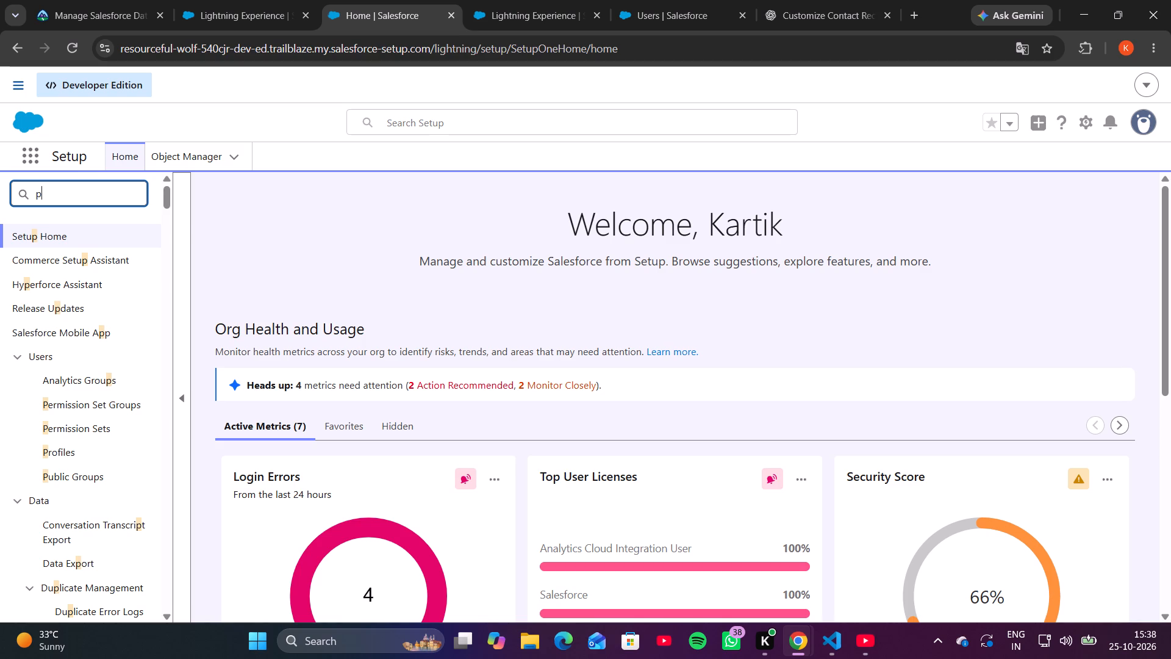
{"action": "type", "text": "er"}
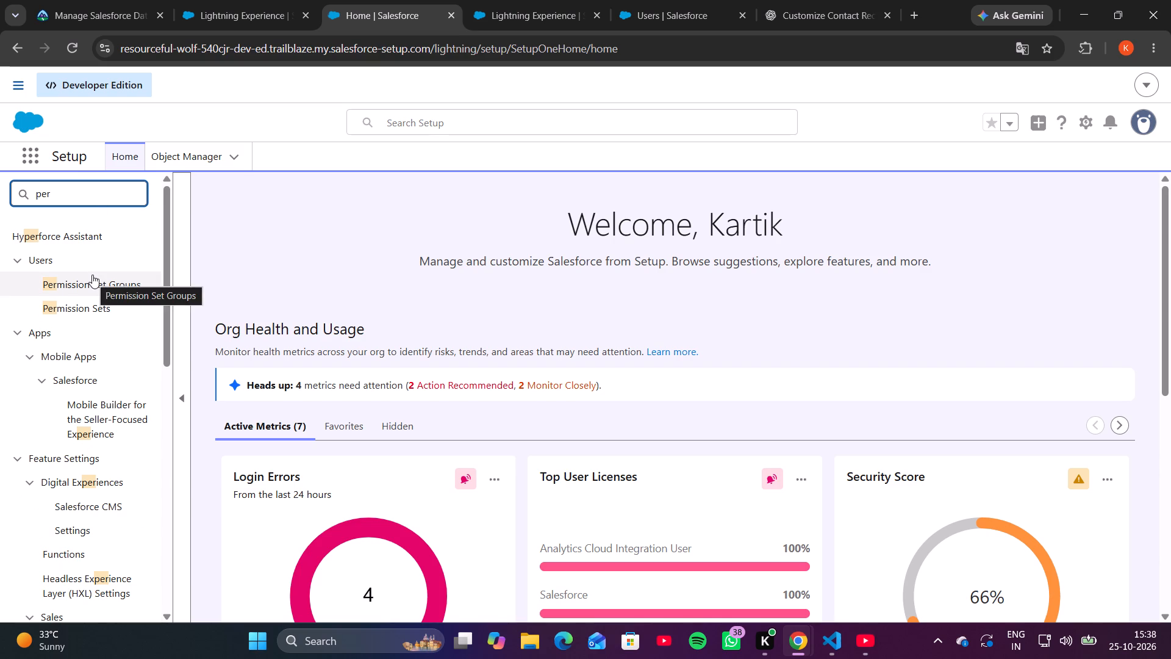
{"action": "left_click", "coordinate": [88, 301]}
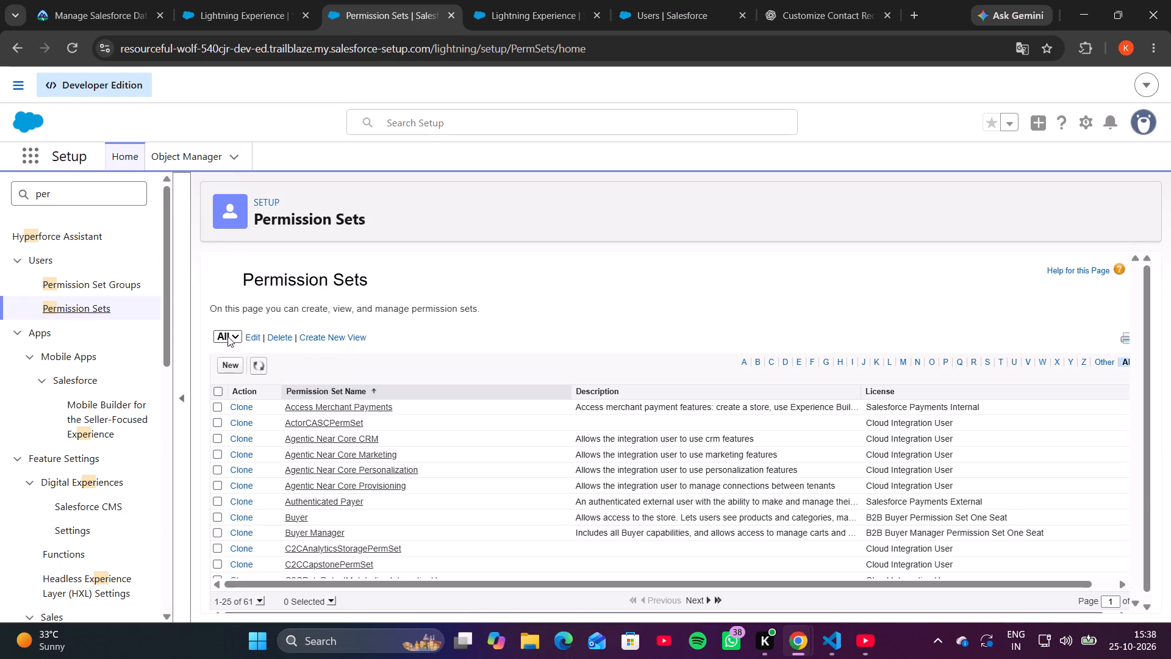
Start a new permission set and label it Account Access.
{"action": "left_click", "coordinate": [226, 361]}
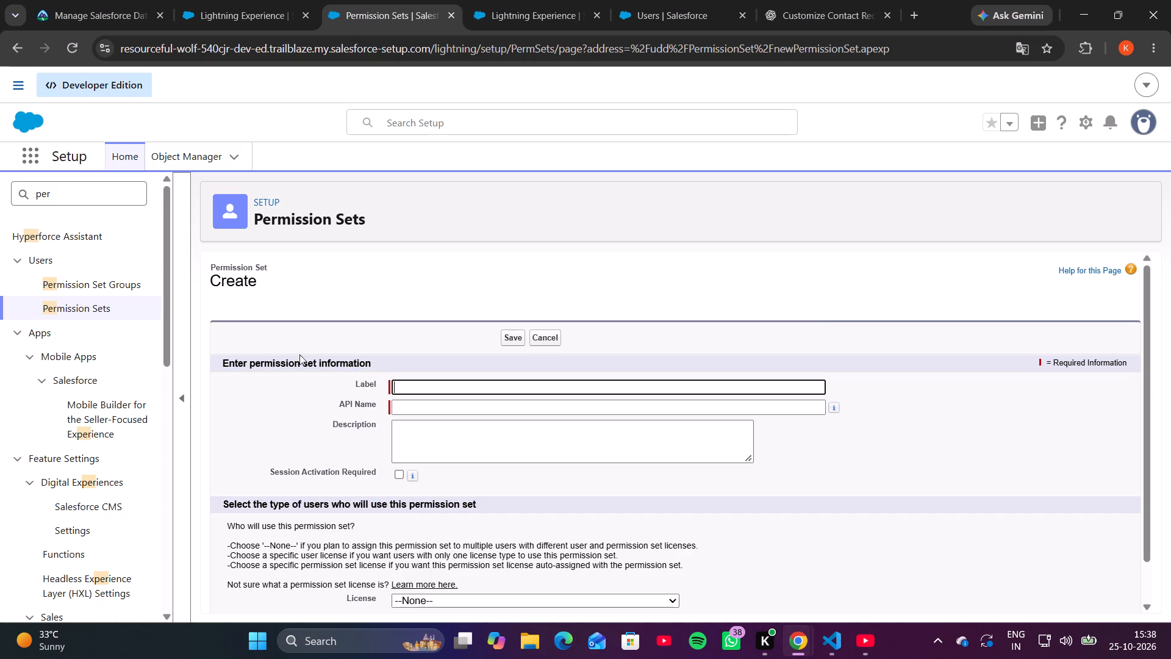
{"action": "left_click", "coordinate": [429, 389]}
{"action": "key", "text": "ctrl+v"}
{"action": "key", "text": "space"}
{"action": "left_click_drag", "start_coordinate": [480, 395], "coordinate": [446, 446]}
Describe the permission set as "We won't check for this", copying the wording from the Trailhead challenge's description requirement.
{"action": "left_click", "coordinate": [446, 446]}
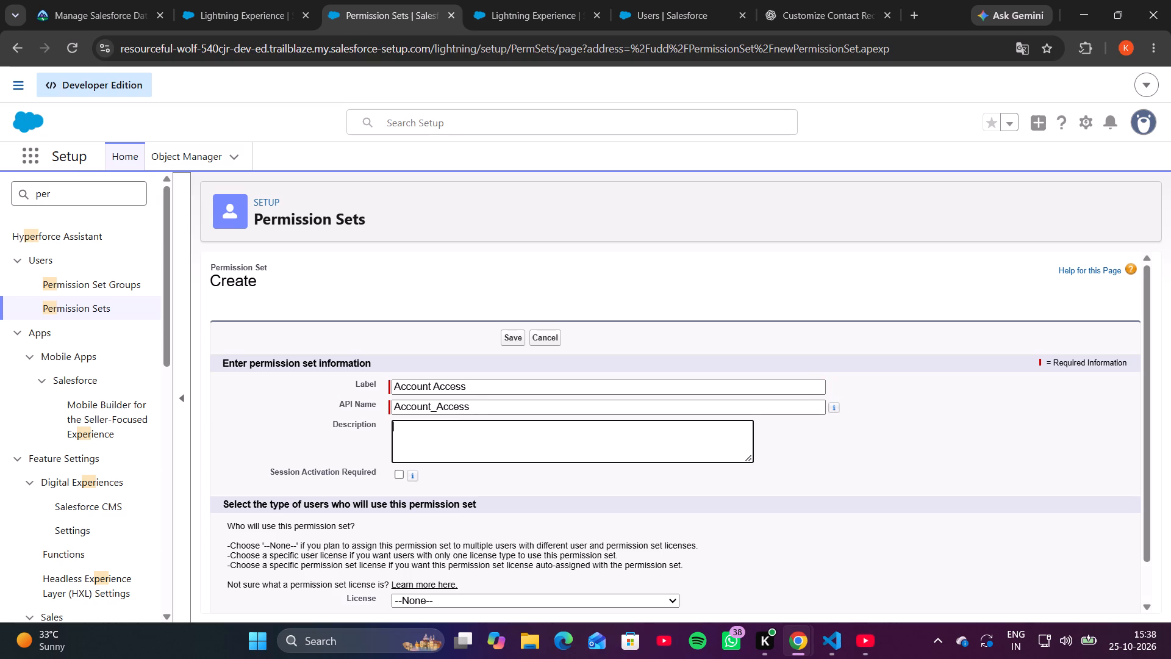
{"action": "left_click", "coordinate": [103, 0]}
{"action": "scroll", "coordinate": [189, 239], "scroll_direction": "up", "scroll_amount": 1}
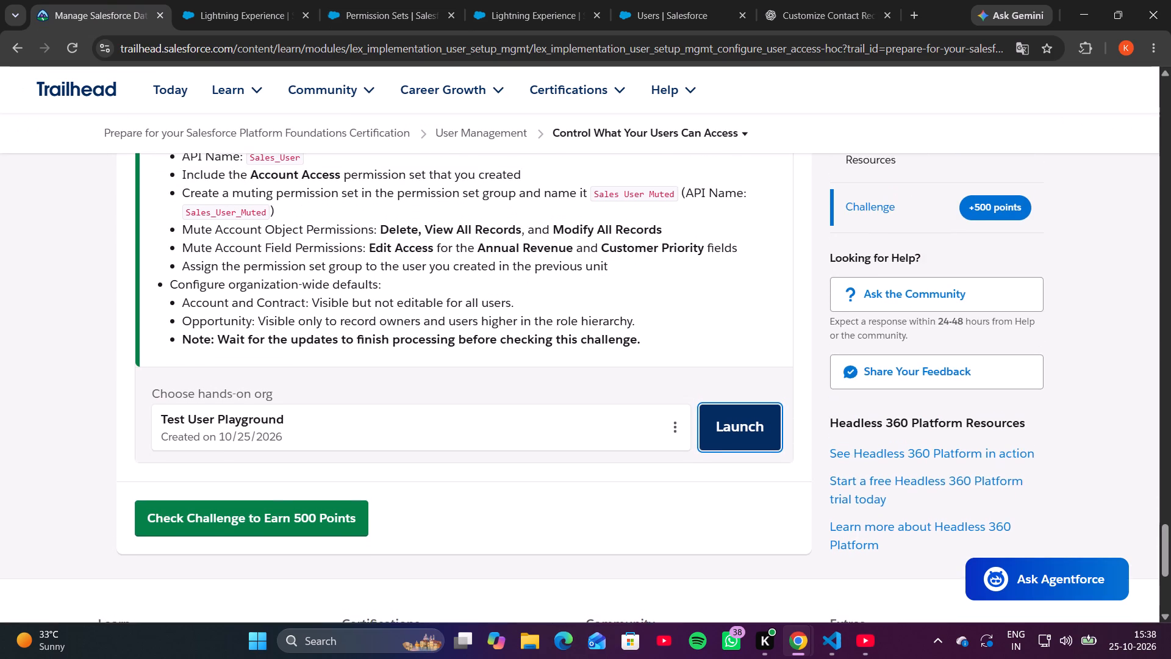
{"action": "scroll", "coordinate": [189, 239], "scroll_direction": "up", "scroll_amount": 1}
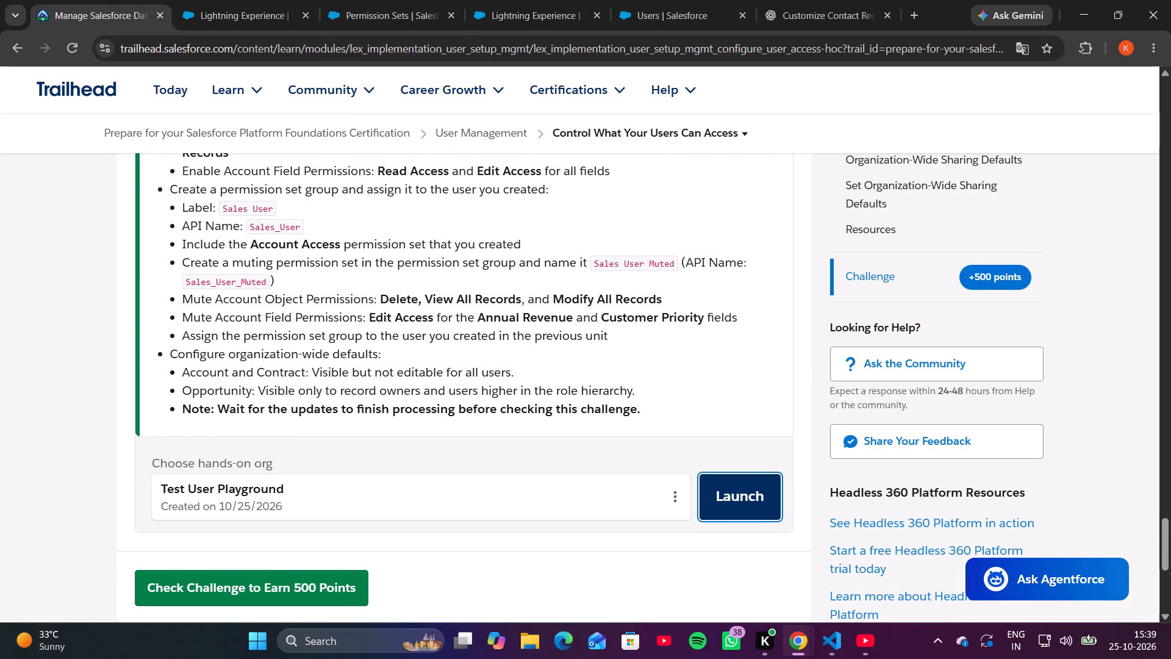
{"action": "scroll", "coordinate": [311, 225], "scroll_direction": "up", "scroll_amount": 1}
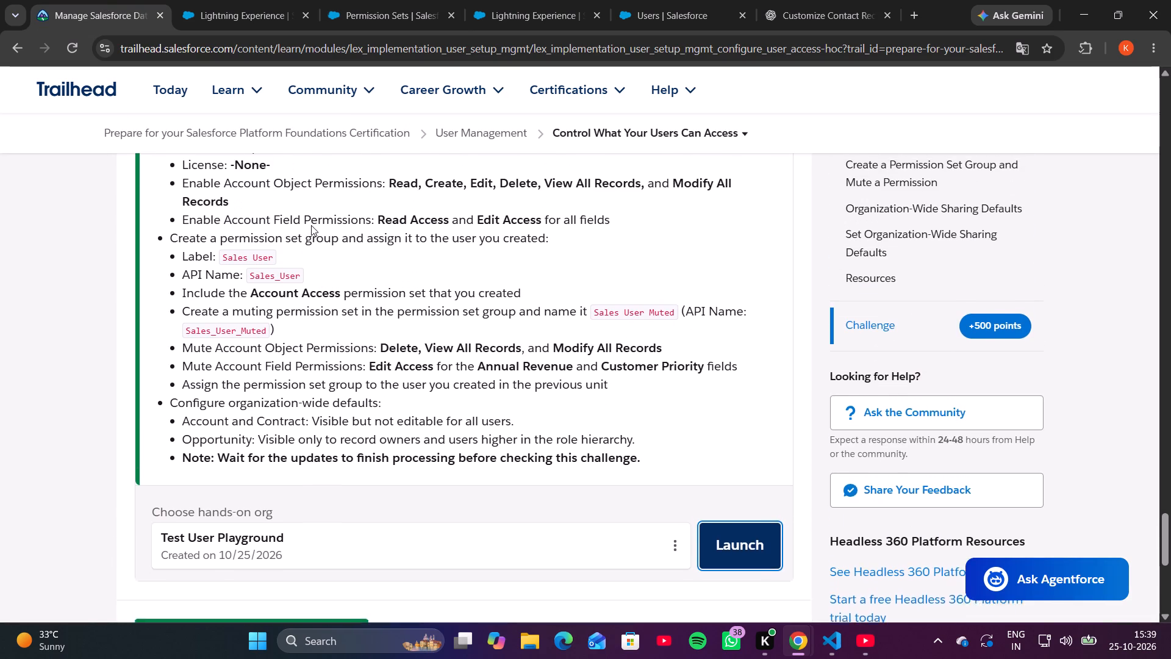
{"action": "scroll", "coordinate": [311, 225], "scroll_direction": "up", "scroll_amount": 1}
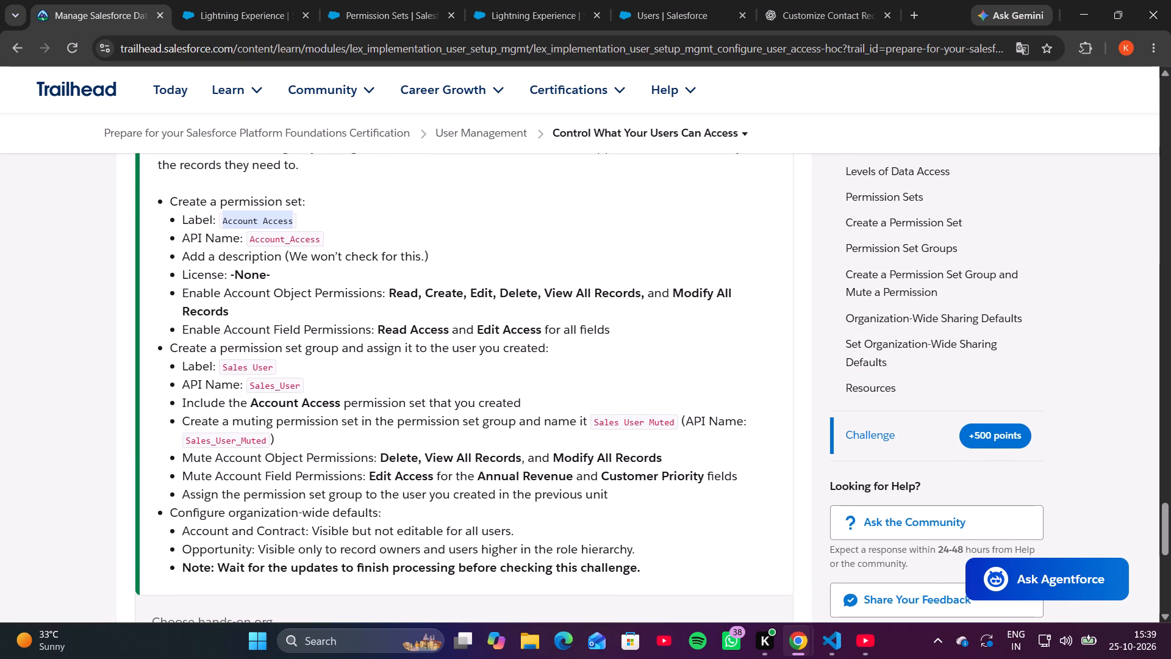
{"action": "left_click_drag", "start_coordinate": [417, 252], "coordinate": [293, 254]}
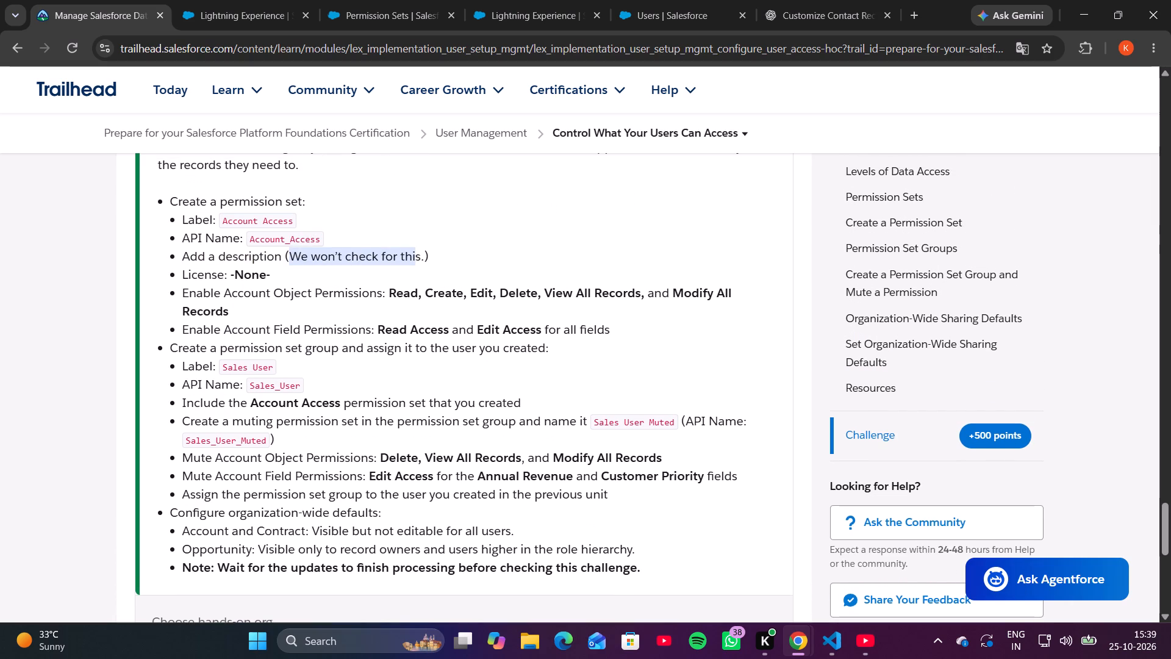
{"action": "key", "text": "ctrl+c"}
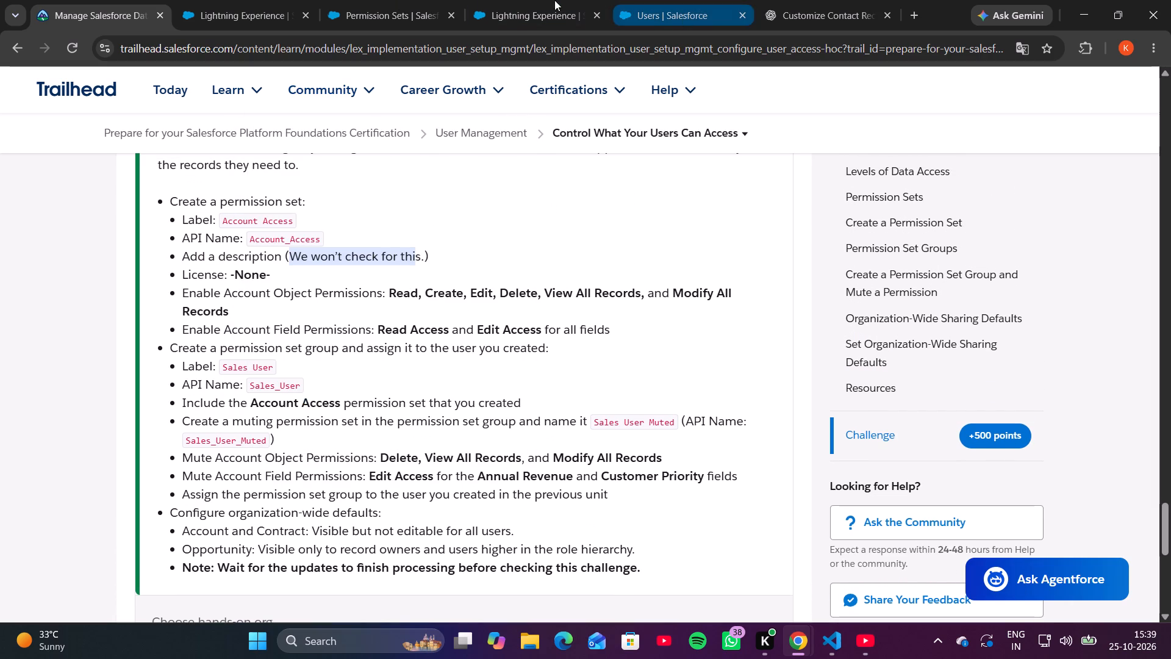
{"action": "left_click", "coordinate": [340, 10]}
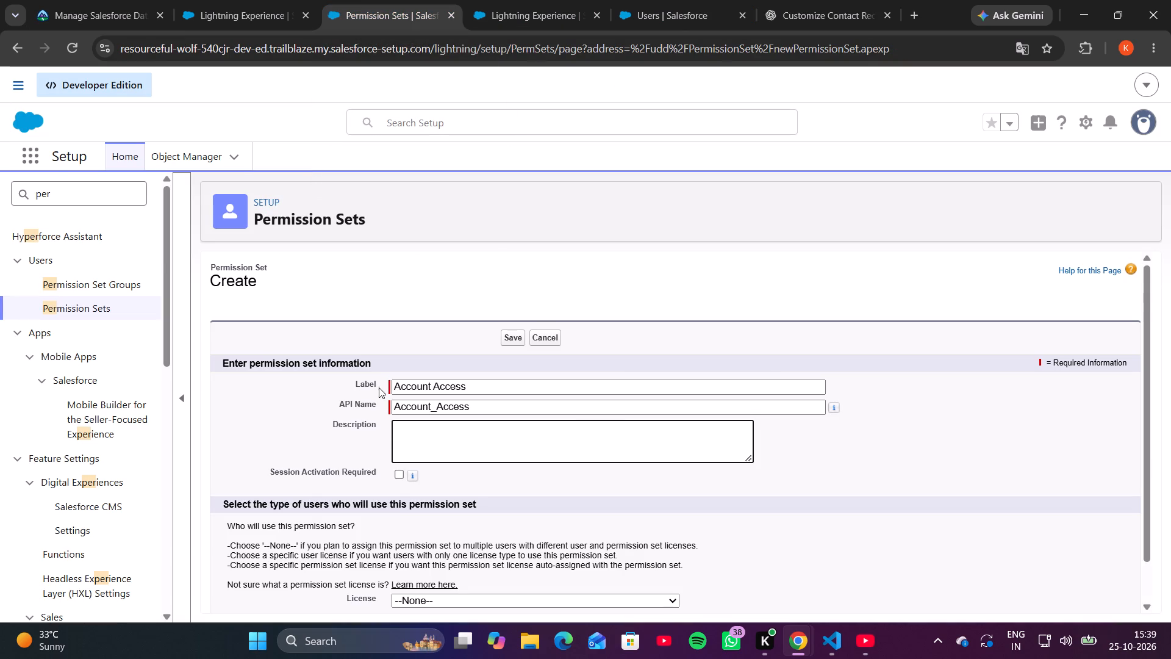
{"action": "left_click", "coordinate": [407, 430]}
{"action": "key", "text": "ctrl+v"}
{"action": "scroll", "coordinate": [407, 430], "scroll_direction": "down", "scroll_amount": 1}
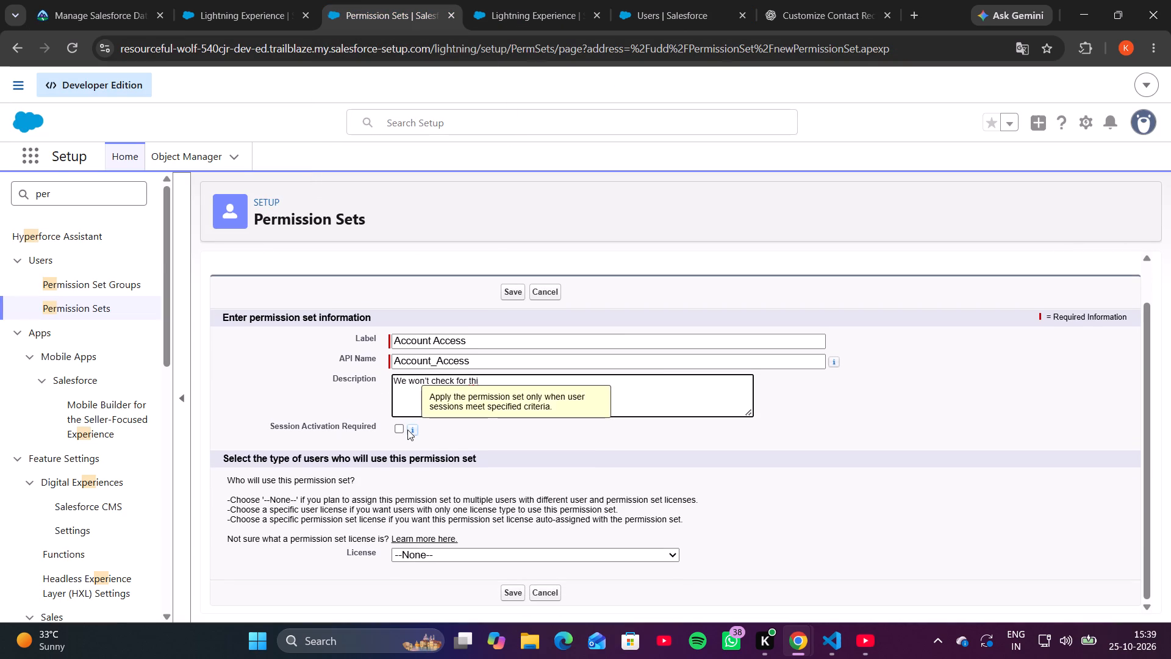
{"action": "key", "text": "s"}
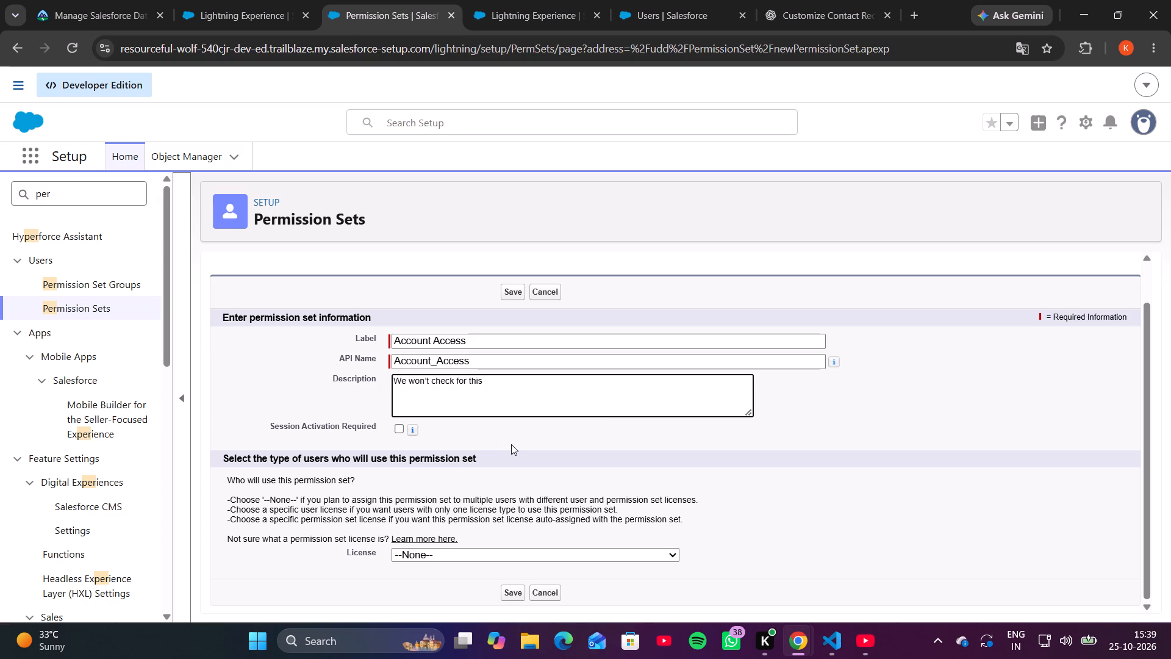
Keep the license at --None-- and save the new Account Access permission set.
{"action": "left_click", "coordinate": [444, 557]}
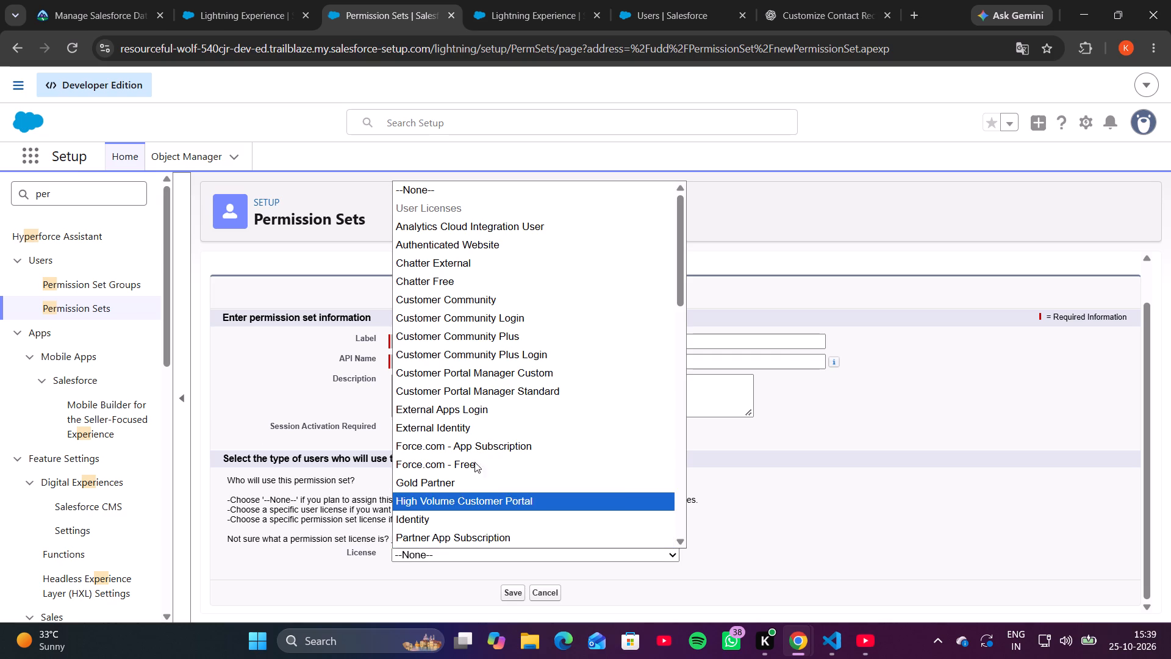
{"action": "left_click", "coordinate": [818, 511]}
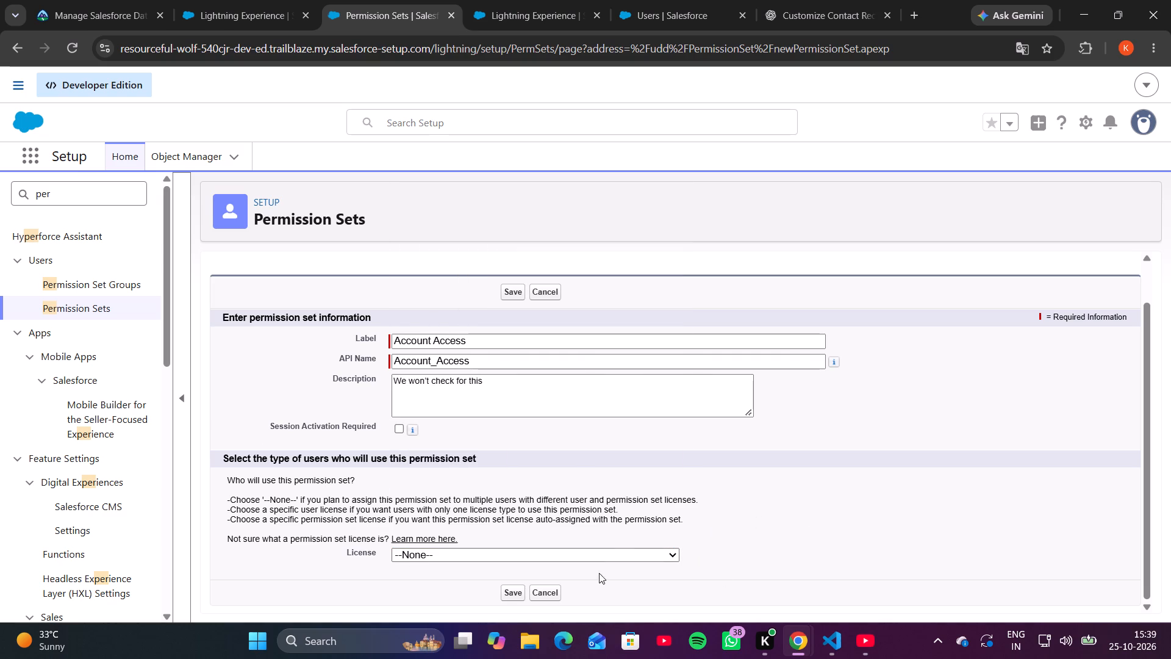
{"action": "left_click", "coordinate": [517, 594]}
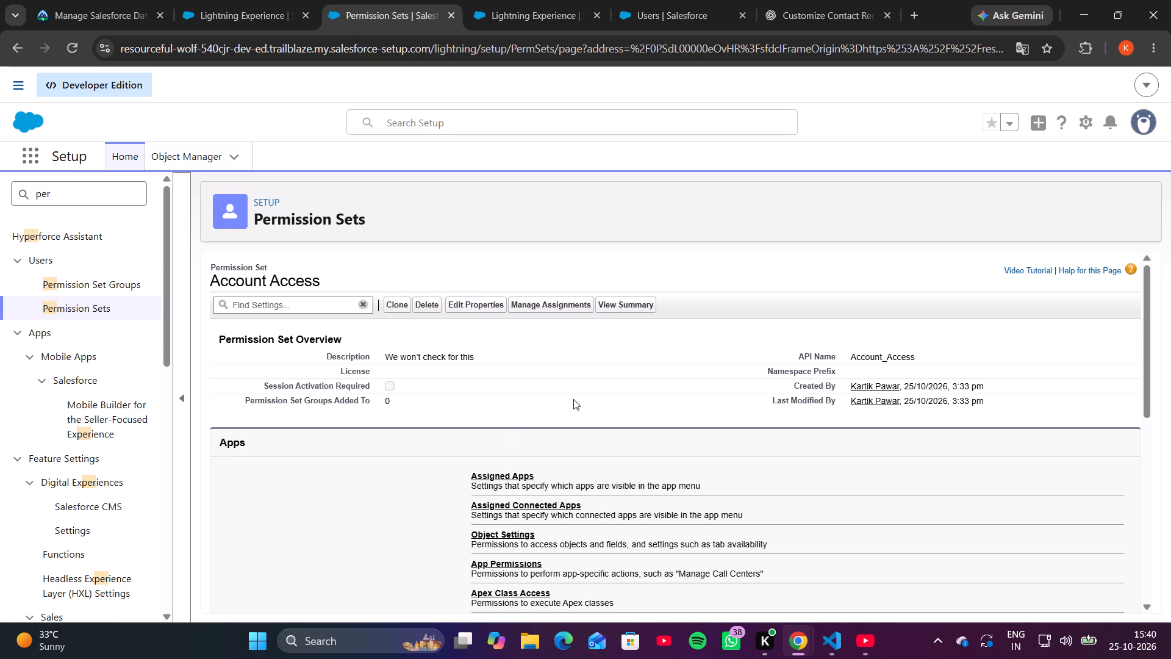
In the Accounts object settings, enable Read, Create, Edit, Delete, View All Records, Modify All Records and View All Fields.
{"action": "left_click", "coordinate": [515, 533]}
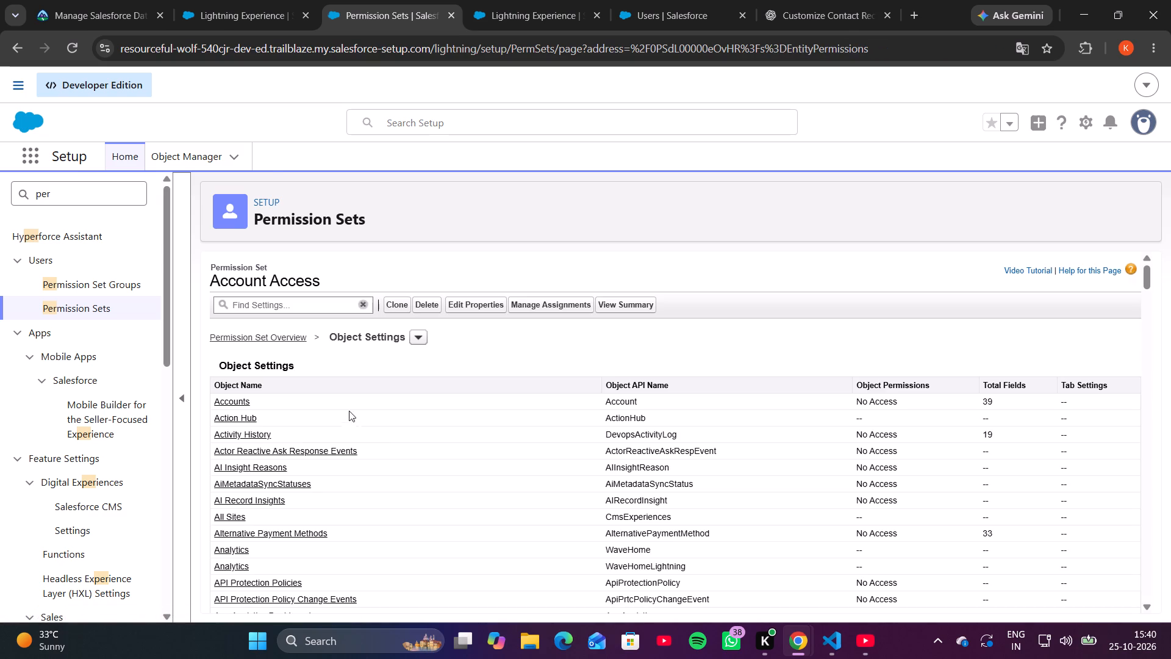
{"action": "left_click", "coordinate": [235, 403]}
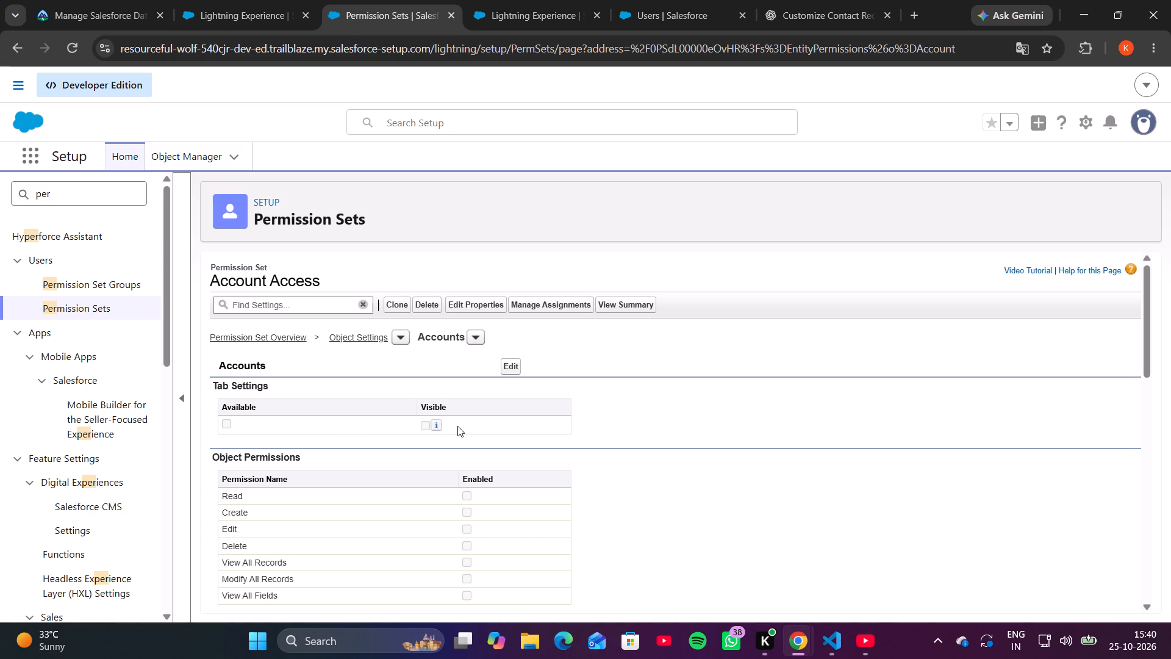
{"action": "left_click", "coordinate": [514, 372]}
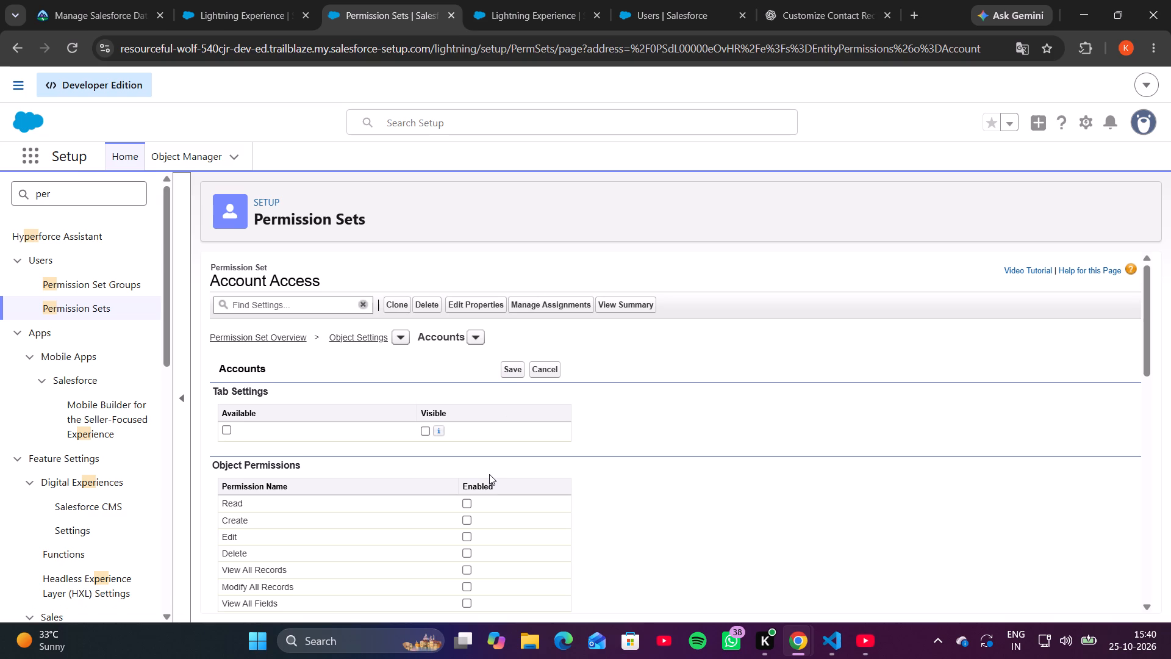
{"action": "scroll", "coordinate": [435, 547], "scroll_direction": "down", "scroll_amount": 1}
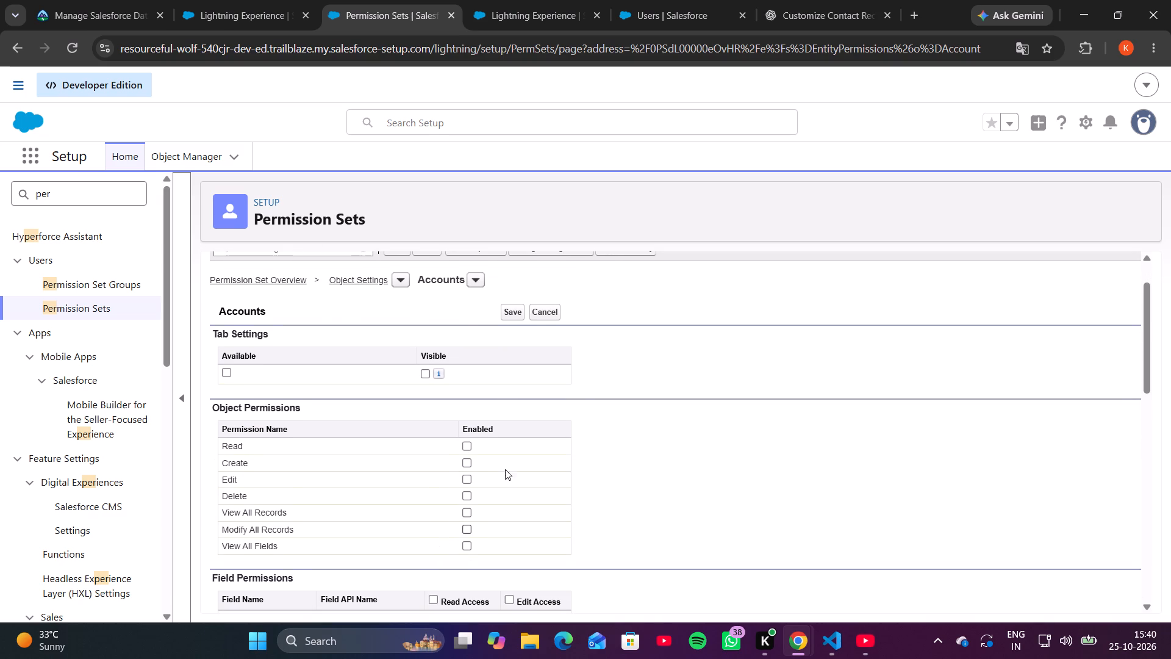
{"action": "left_click", "coordinate": [465, 441]}
{"action": "left_click", "coordinate": [465, 456]}
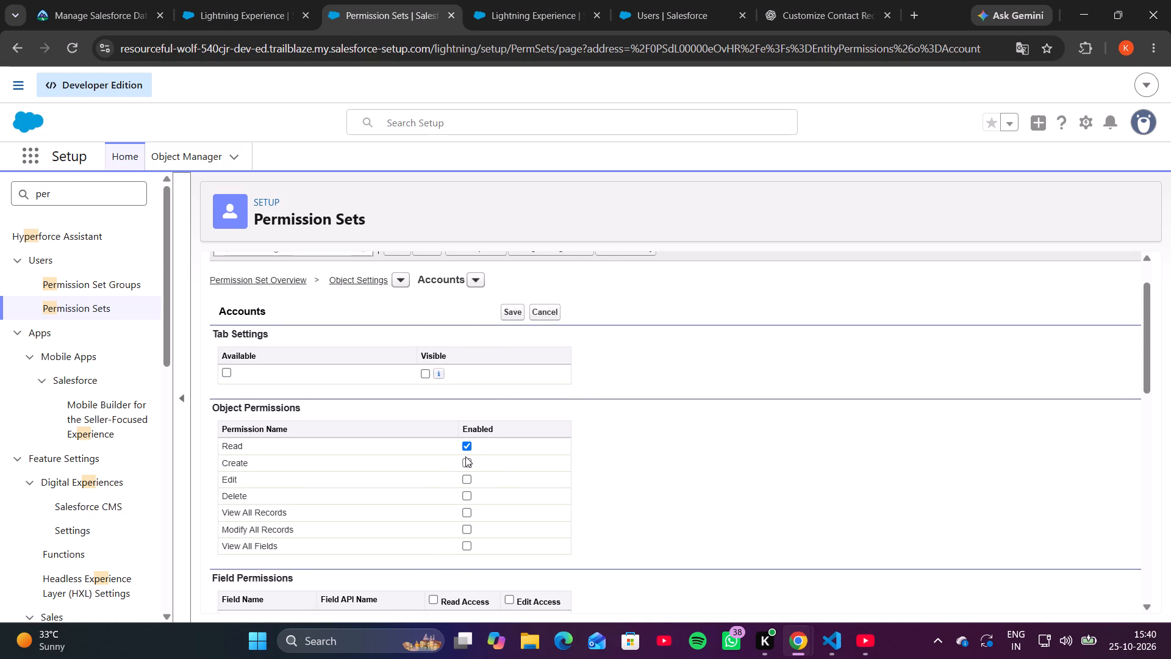
{"action": "left_click", "coordinate": [467, 461]}
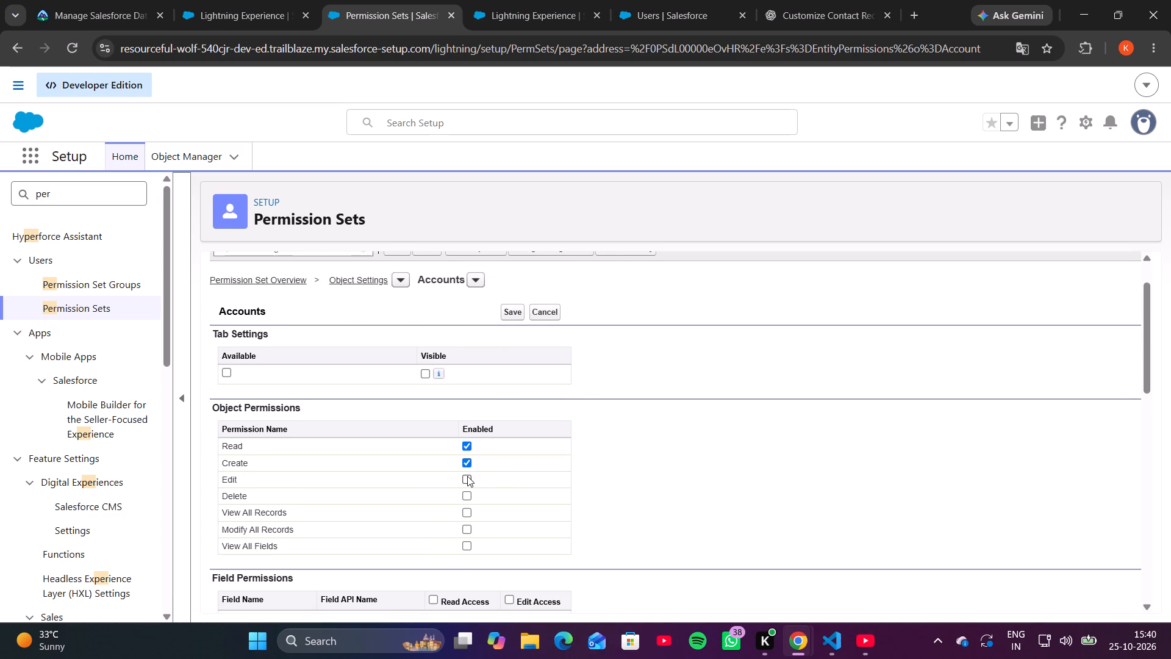
{"action": "left_click", "coordinate": [467, 476]}
{"action": "left_click", "coordinate": [470, 496]}
{"action": "left_click", "coordinate": [464, 513]}
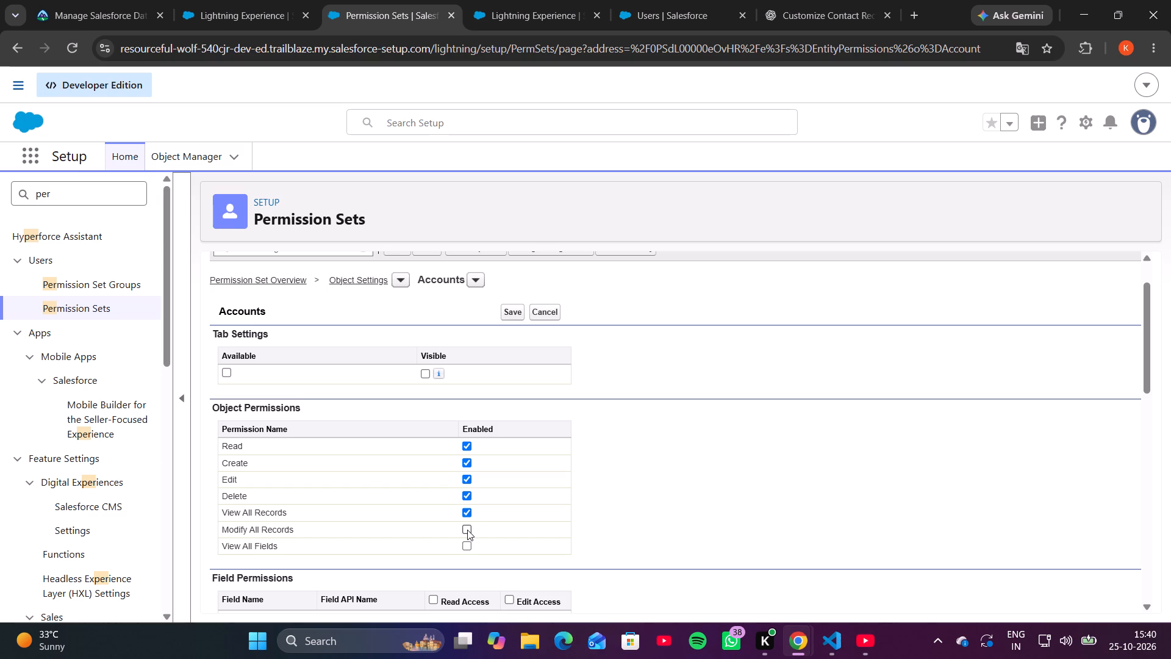
{"action": "left_click", "coordinate": [467, 530]}
{"action": "left_click", "coordinate": [467, 548]}
Grant Read Access and Edit Access to all Account fields and save the Accounts object settings.
{"action": "scroll", "coordinate": [362, 582], "scroll_direction": "down", "scroll_amount": 2}
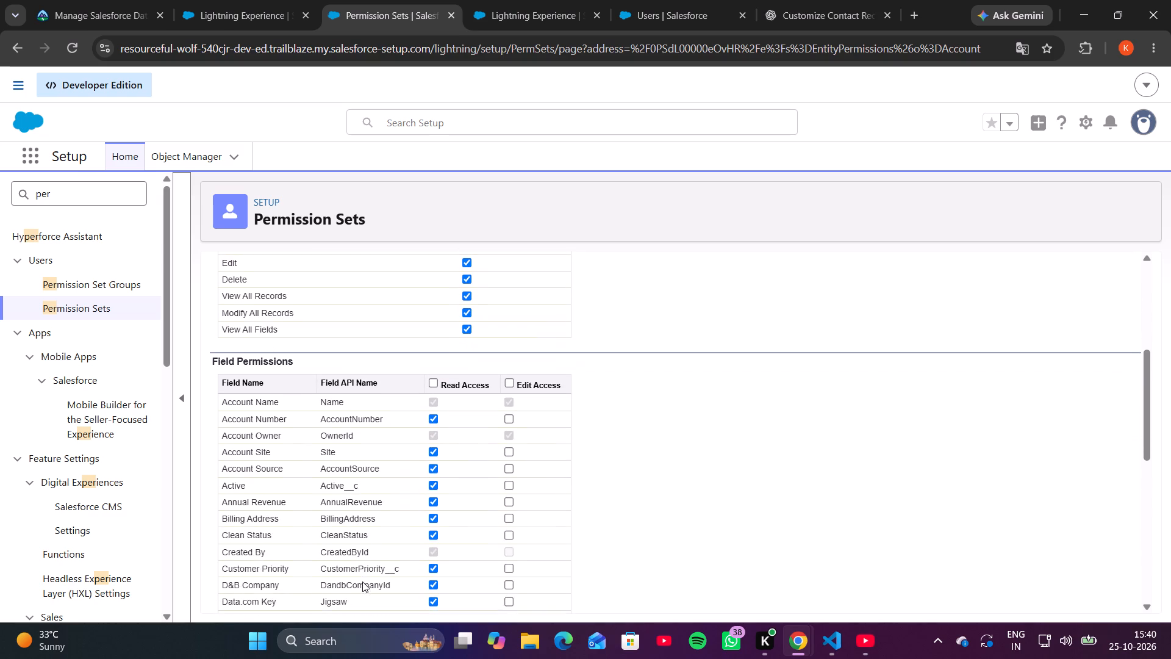
{"action": "scroll", "coordinate": [362, 582], "scroll_direction": "down", "scroll_amount": 1}
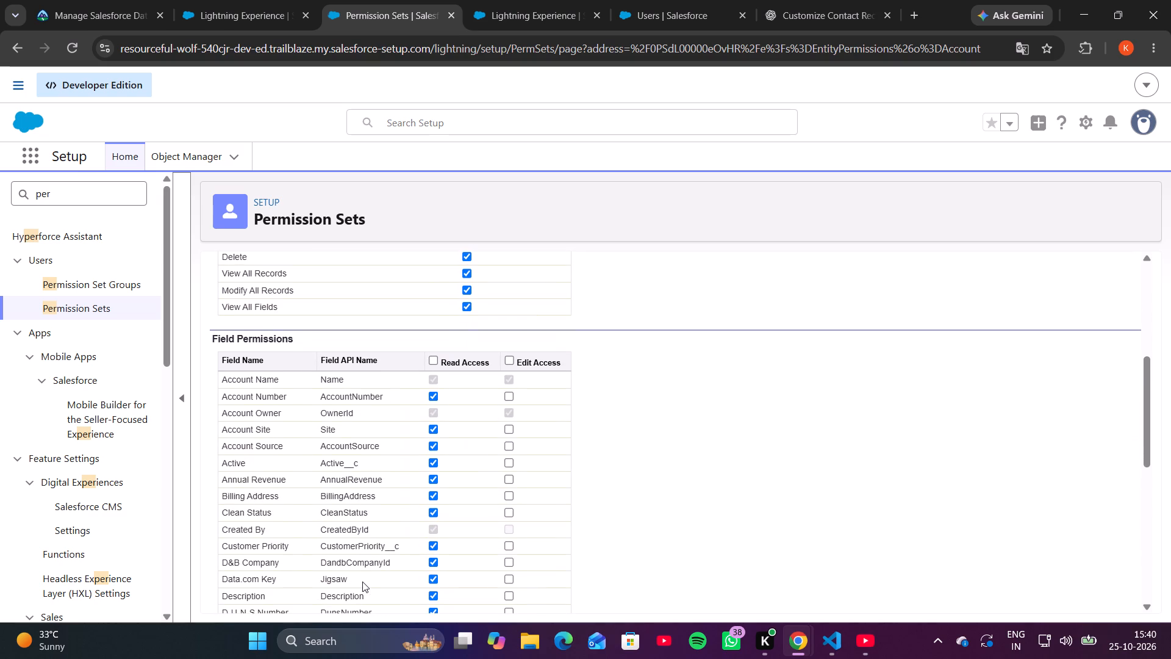
{"action": "left_click", "coordinate": [432, 360]}
{"action": "left_click", "coordinate": [511, 360]}
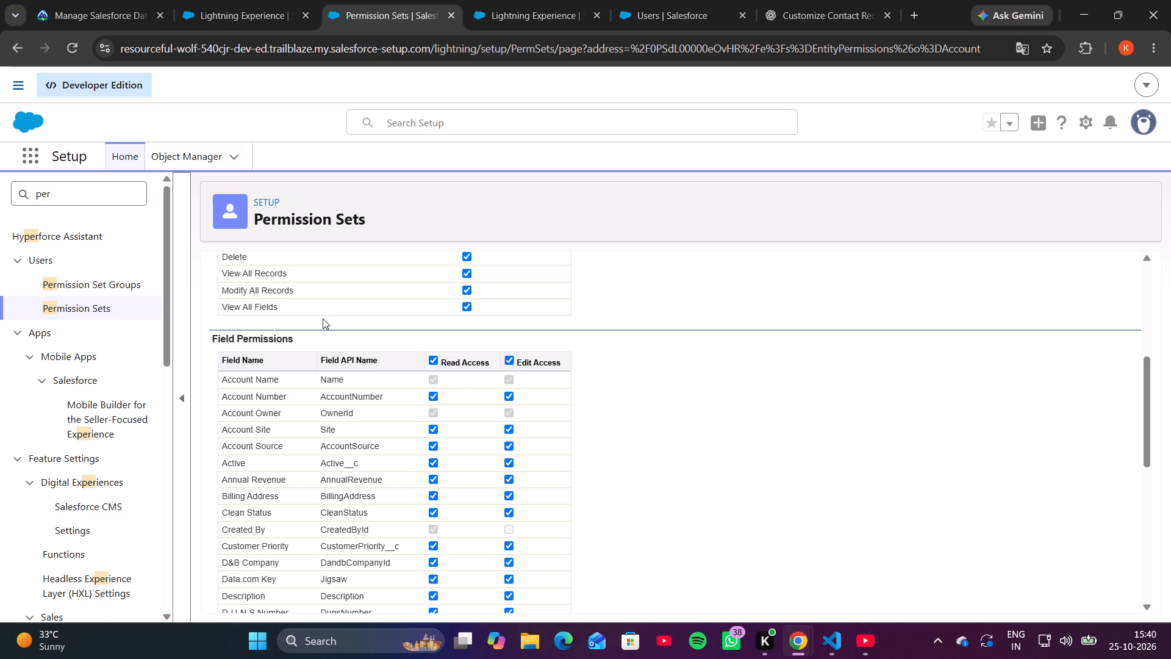
{"action": "scroll", "coordinate": [323, 319], "scroll_direction": "down", "scroll_amount": 9}
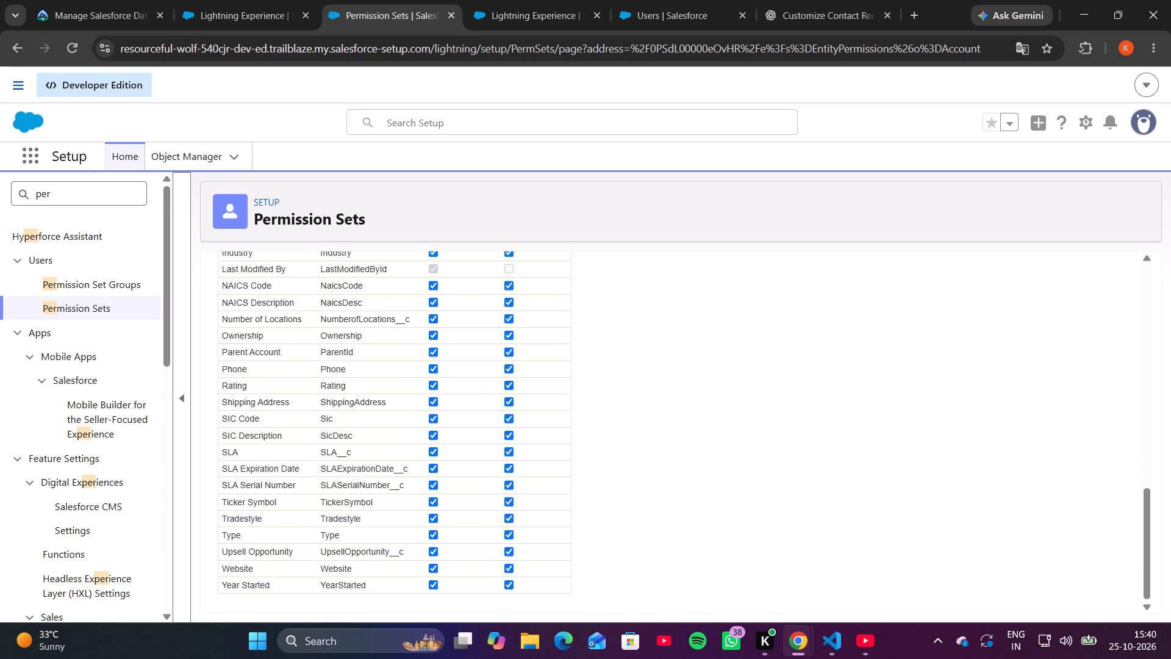
{"action": "scroll", "coordinate": [323, 319], "scroll_direction": "up", "scroll_amount": 7}
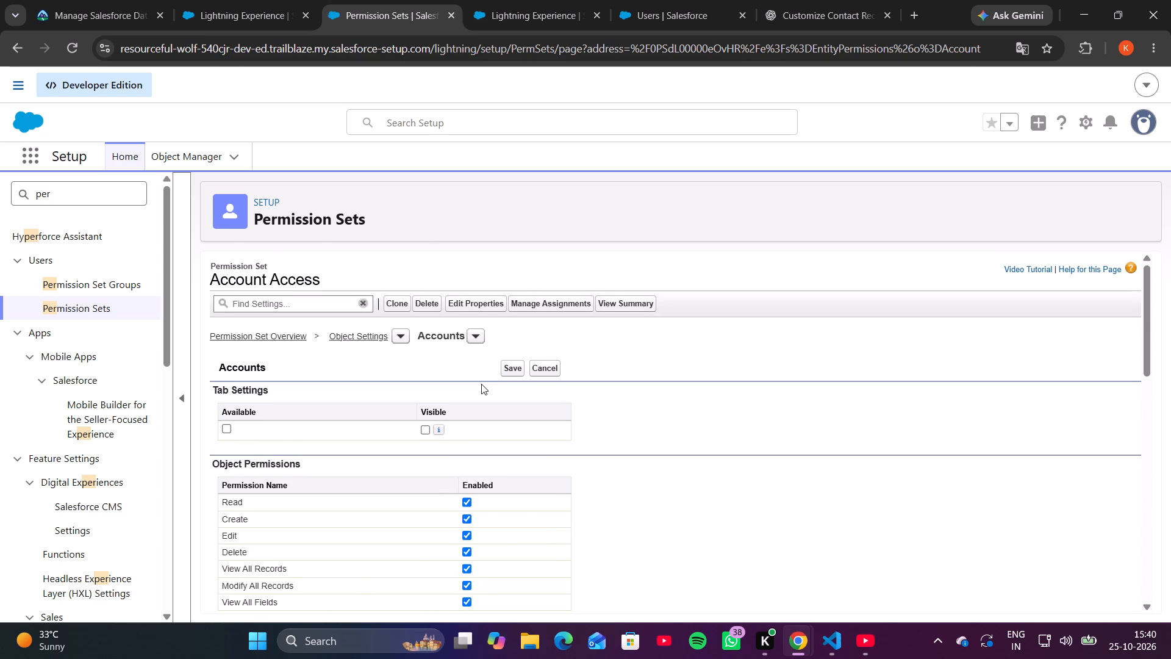
{"action": "left_click", "coordinate": [517, 359]}
{"action": "left_click", "coordinate": [517, 359]}
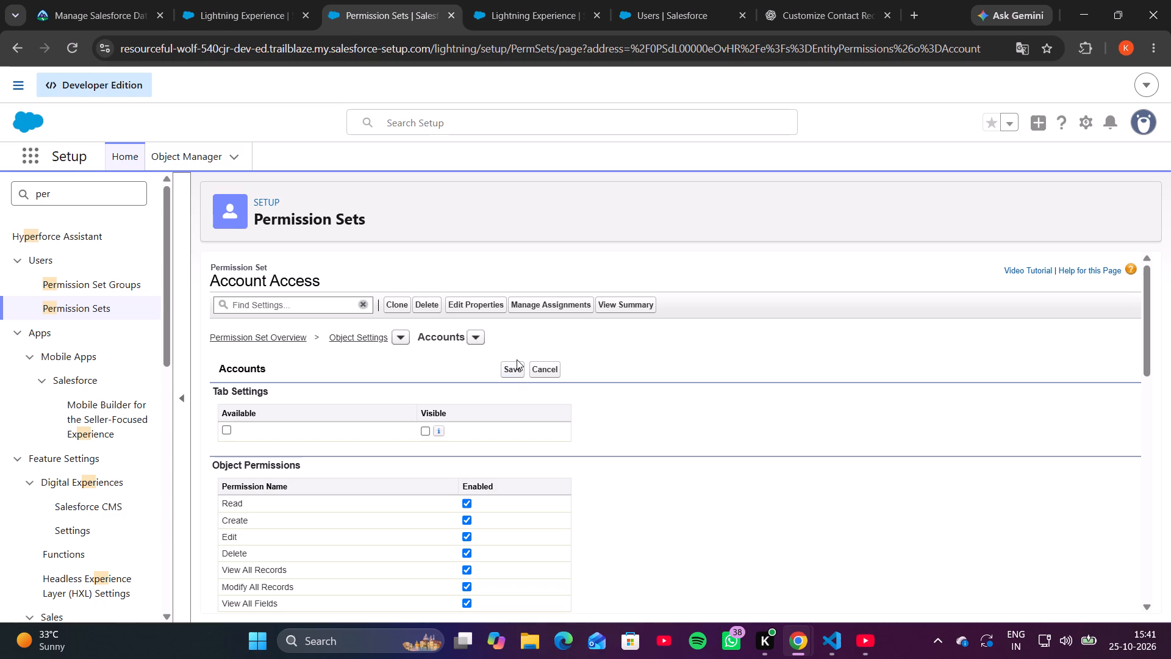
{"action": "left_click", "coordinate": [514, 368]}
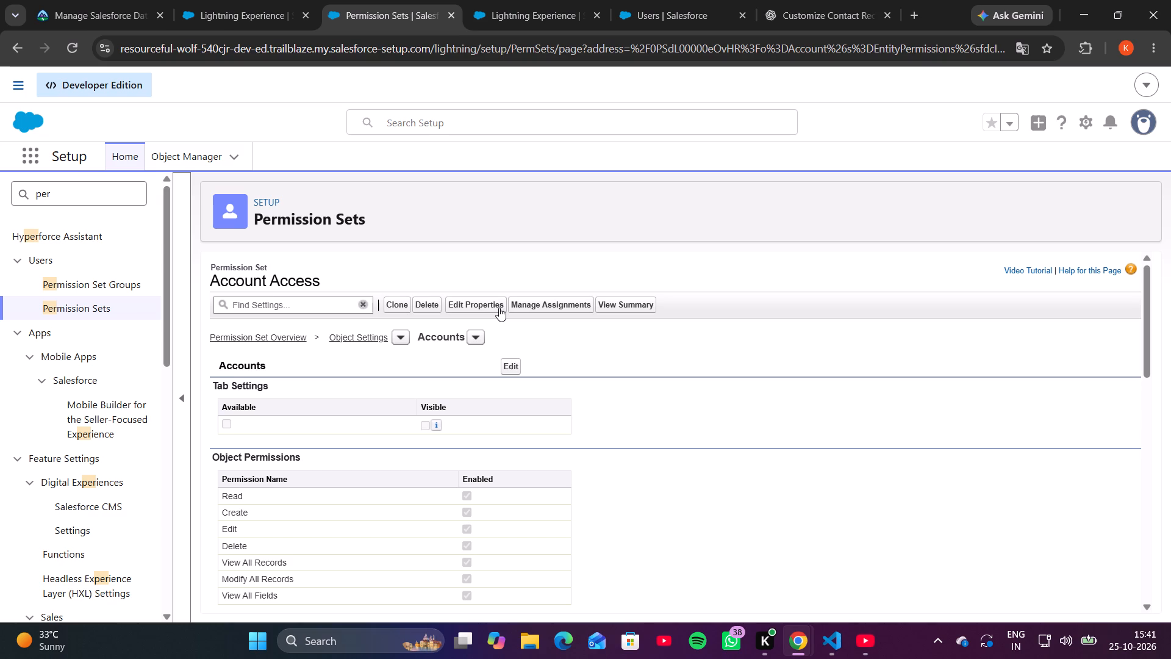
Create and save a new permission set group labelled Sales User, copying the label from the Trailhead challenge.
{"action": "left_click", "coordinate": [131, 286]}
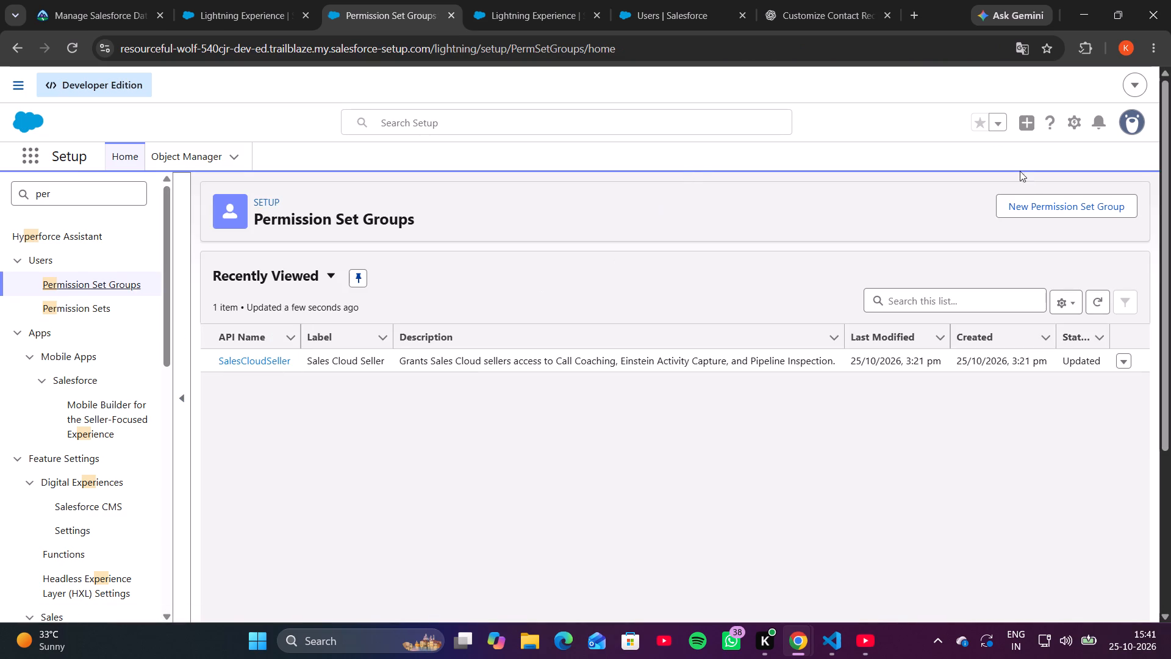
{"action": "left_click", "coordinate": [1033, 212]}
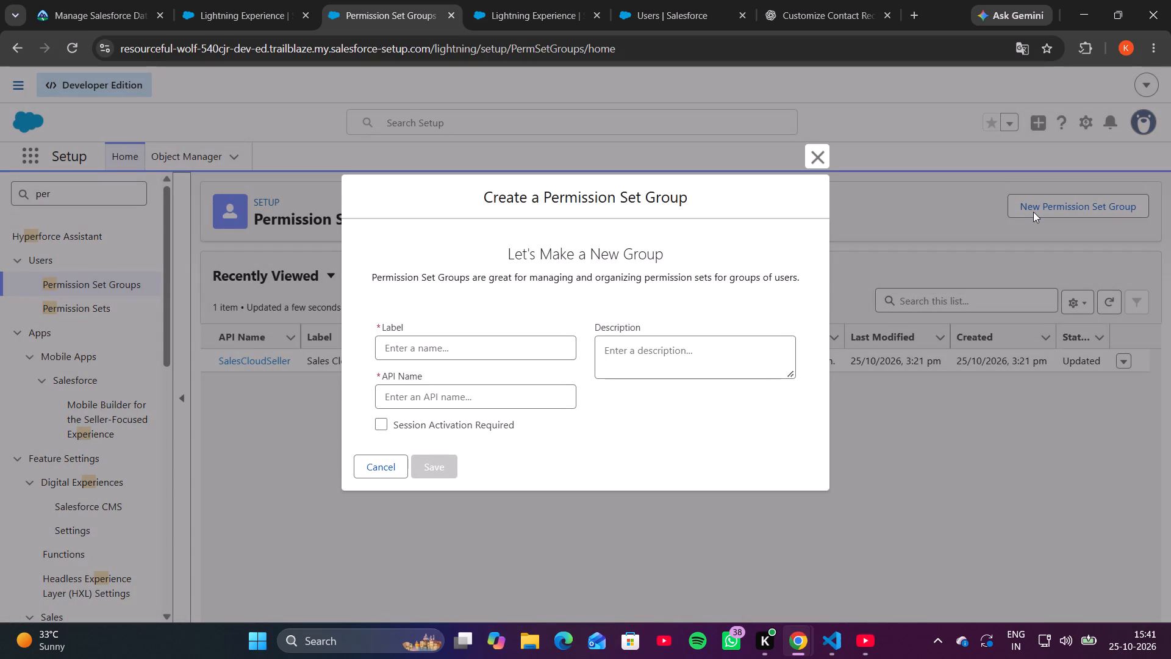
{"action": "left_click", "coordinate": [91, 0]}
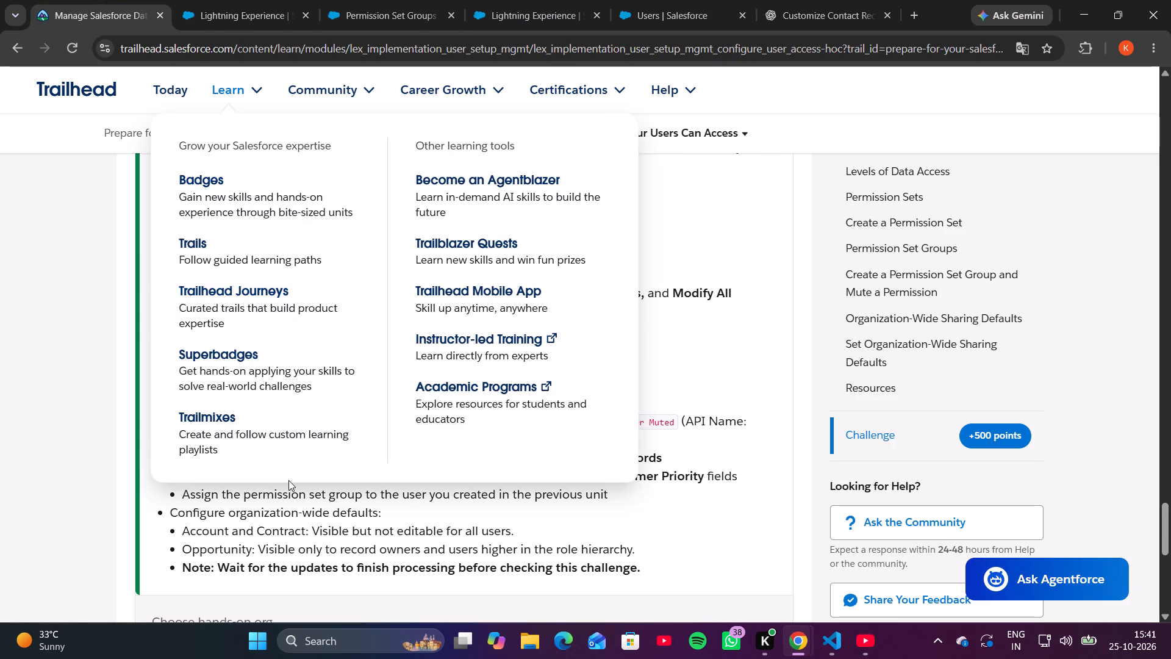
{"action": "left_click", "coordinate": [274, 542]}
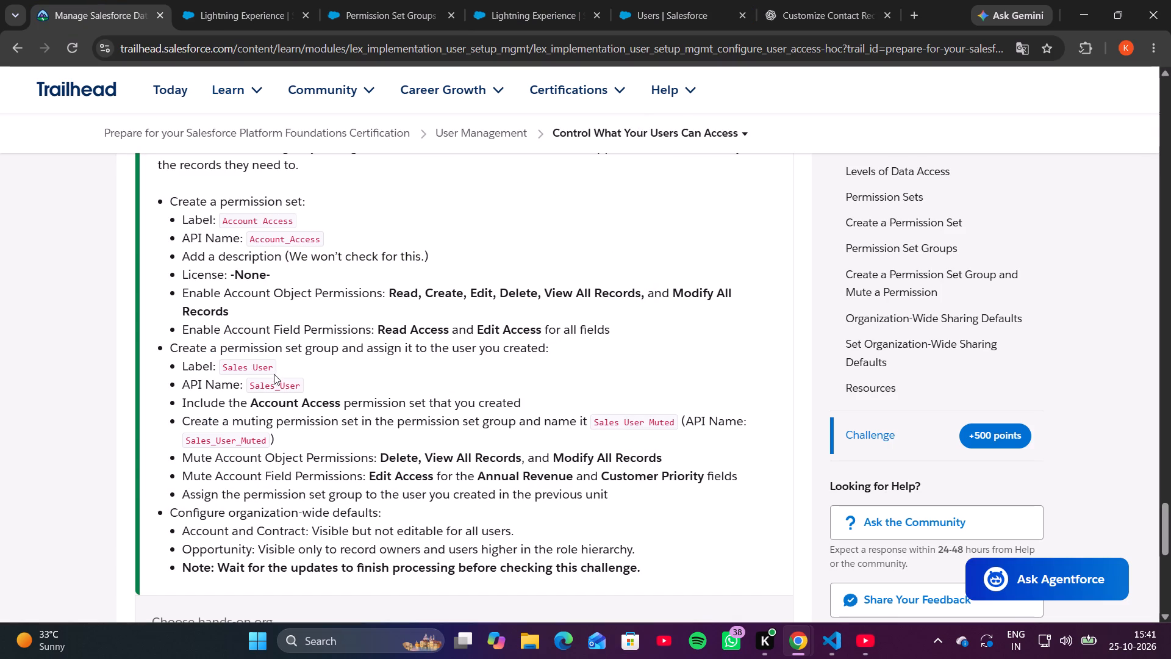
{"action": "left_click_drag", "start_coordinate": [274, 367], "coordinate": [219, 360]}
{"action": "key", "text": "ctrl+c"}
{"action": "left_click", "coordinate": [399, 14]}
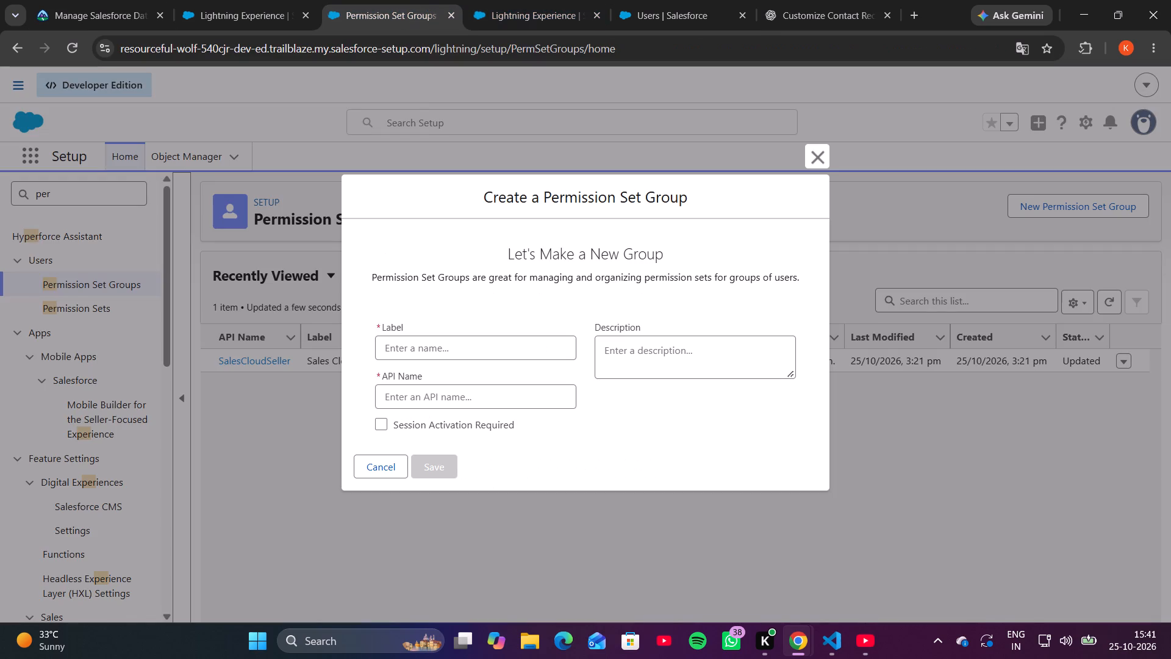
{"action": "left_click", "coordinate": [440, 357]}
{"action": "key", "text": "ctrl+v"}
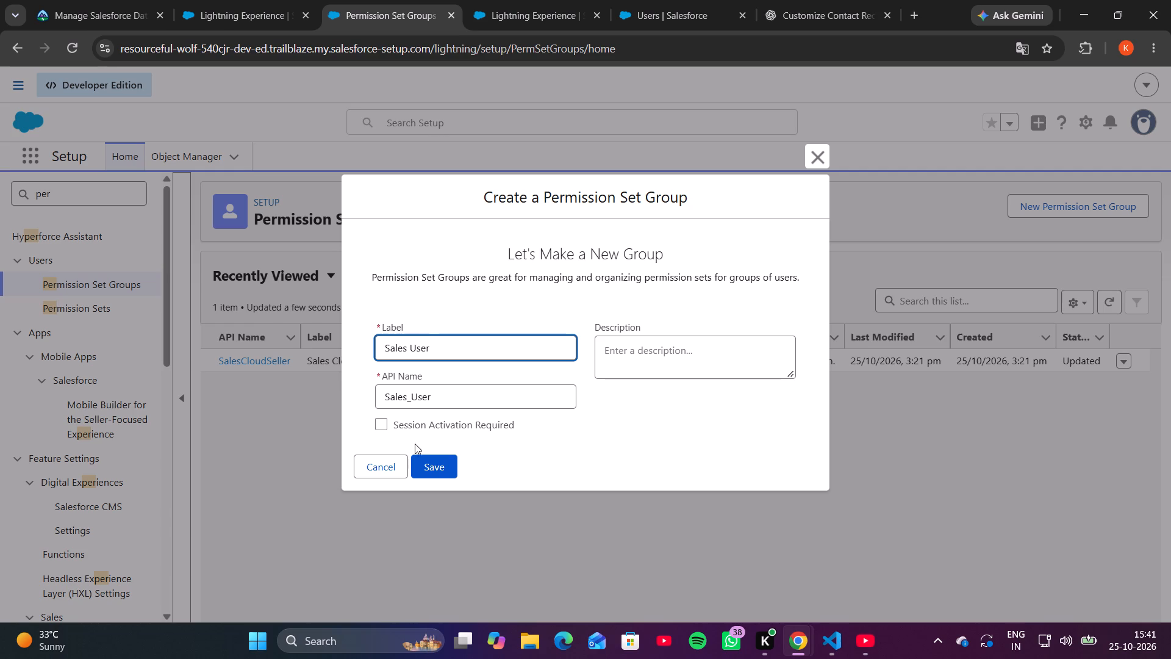
{"action": "left_click", "coordinate": [437, 473]}
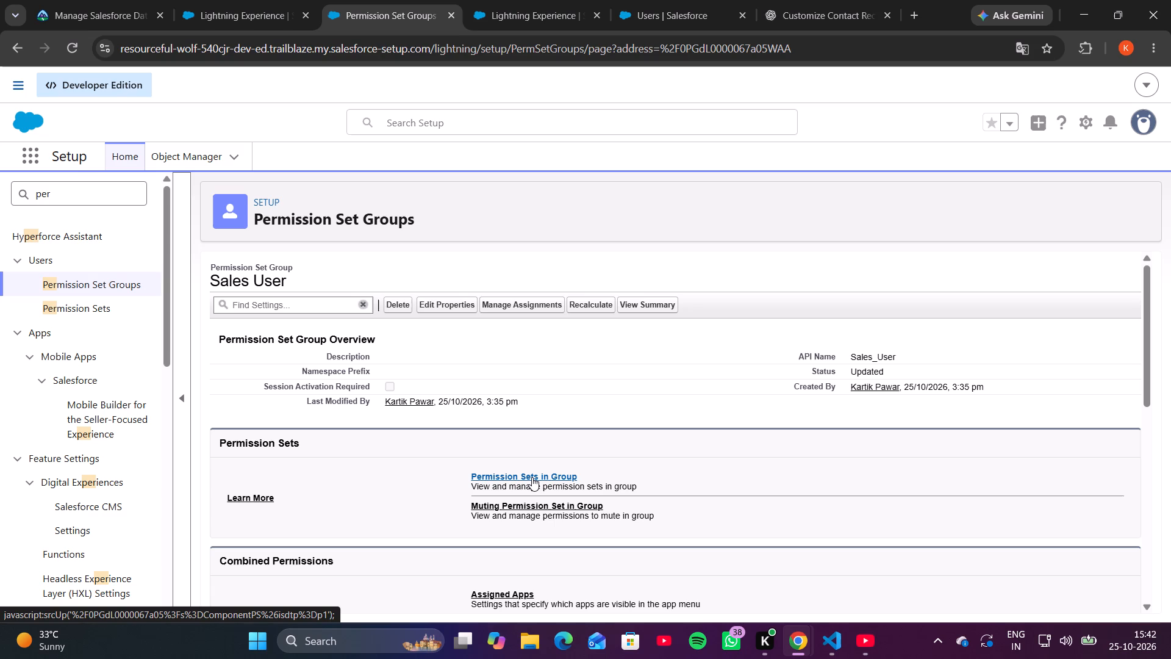
Add the Account Access permission set to the Sales User permission set group.
{"action": "left_click", "coordinate": [534, 474]}
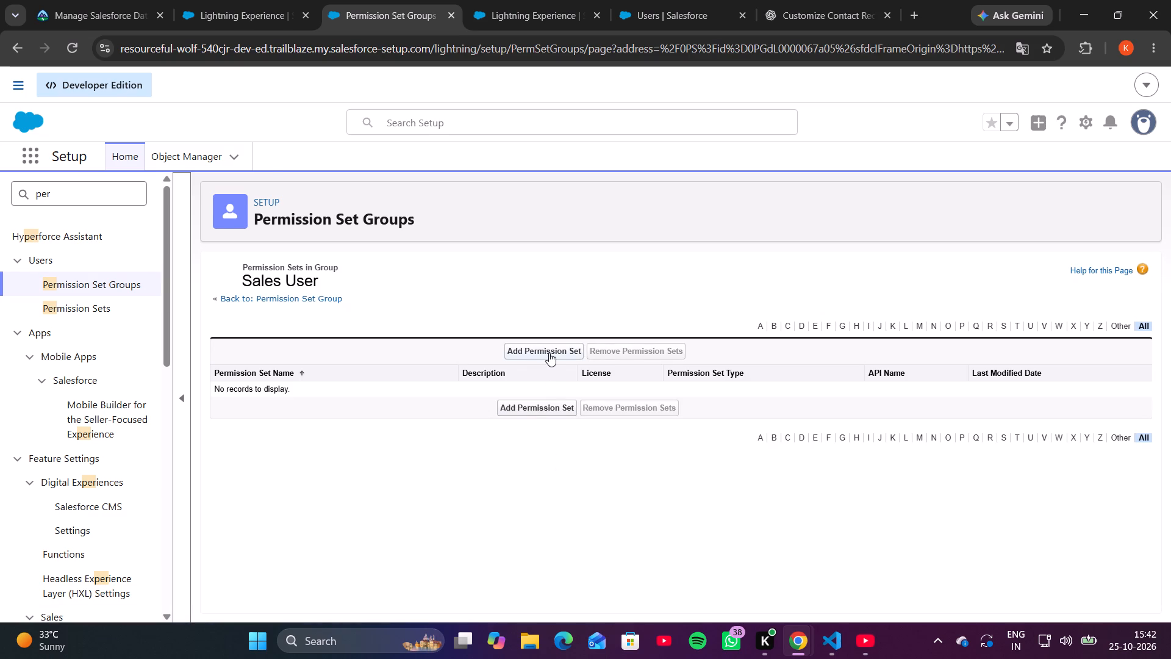
{"action": "left_click", "coordinate": [549, 353]}
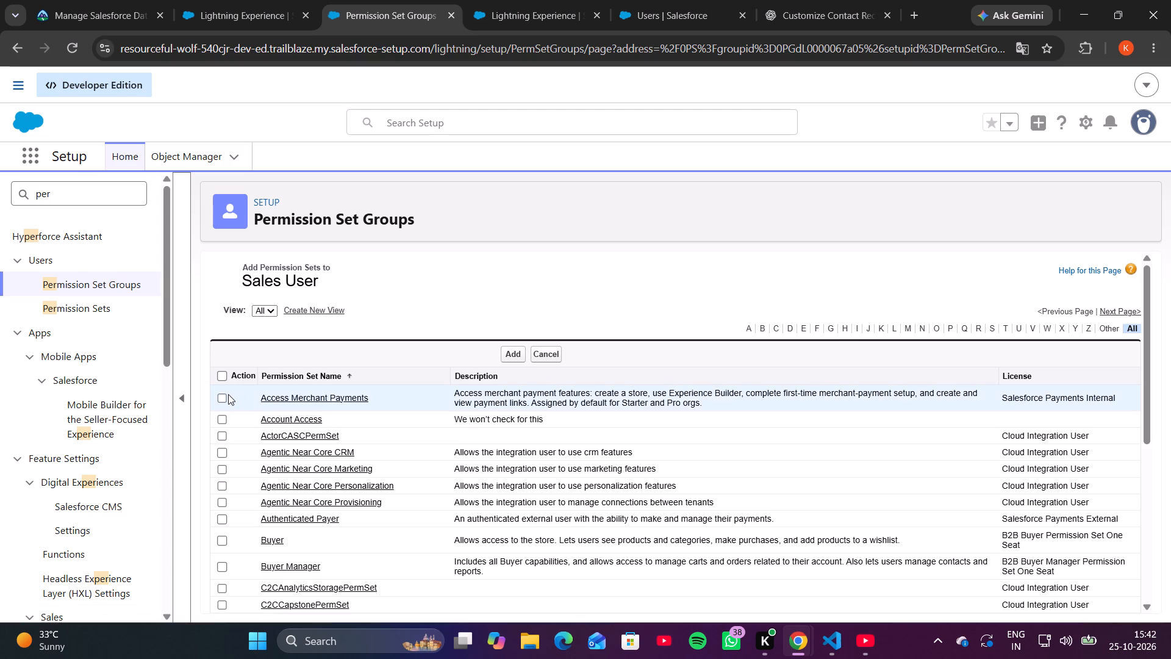
{"action": "left_click", "coordinate": [224, 417]}
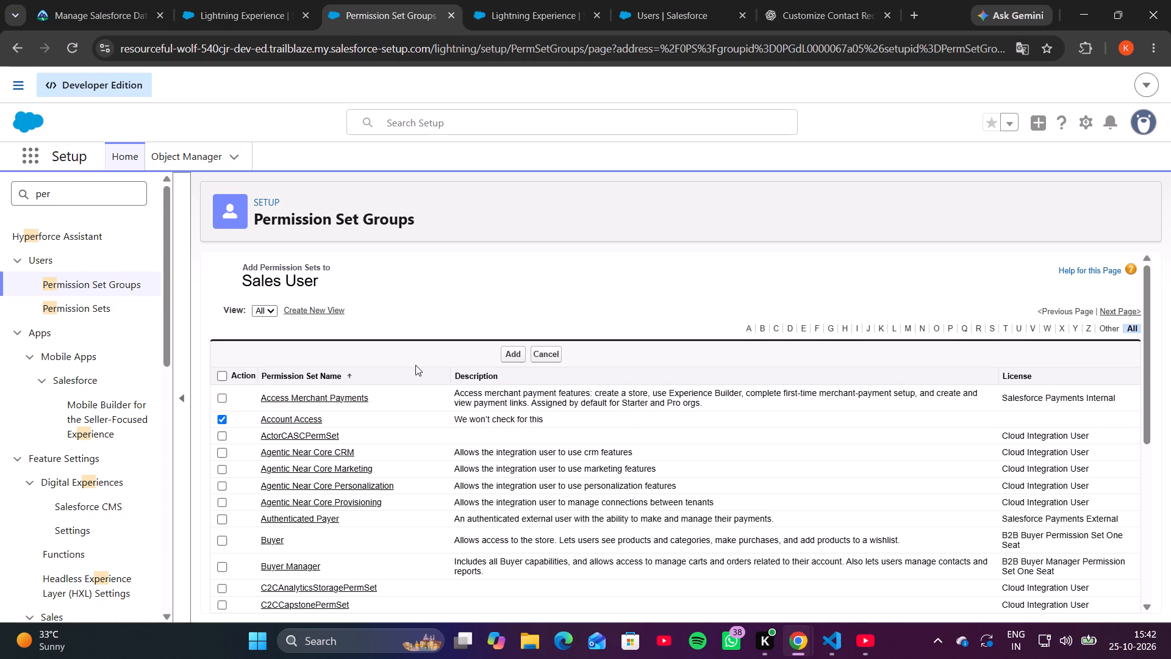
{"action": "left_click", "coordinate": [511, 351]}
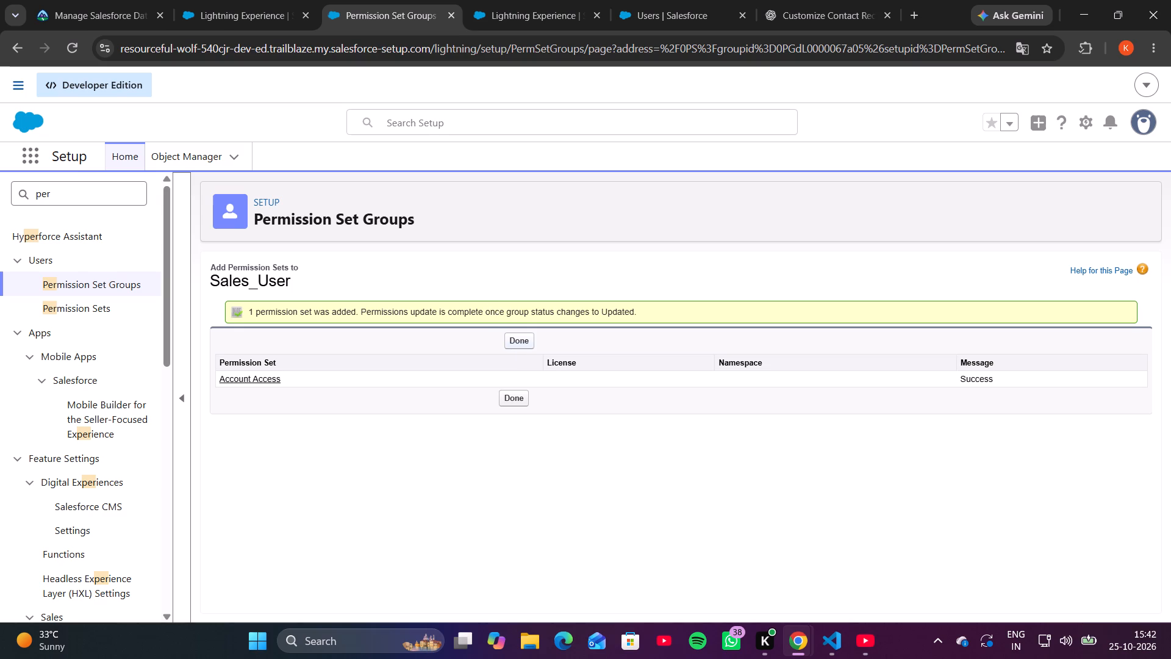
{"action": "left_click", "coordinate": [523, 333]}
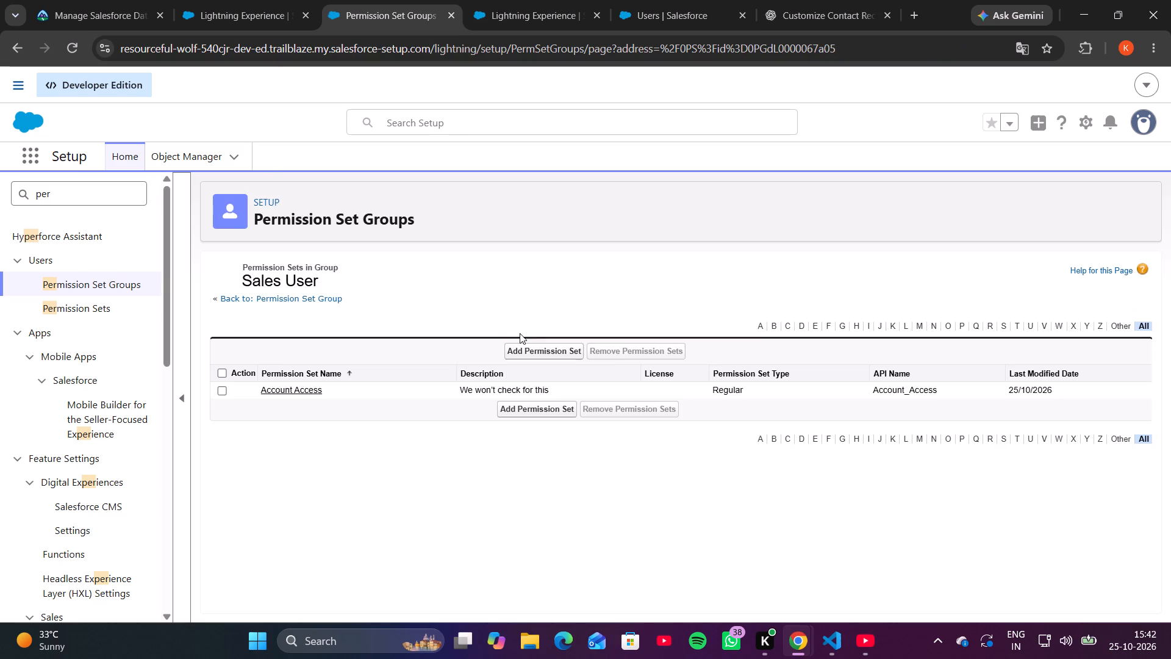
Create a muting permission set in the Sales User group, keeping the label Sales User Muted and API name Sales_User_Muted.
{"action": "left_click", "coordinate": [313, 297]}
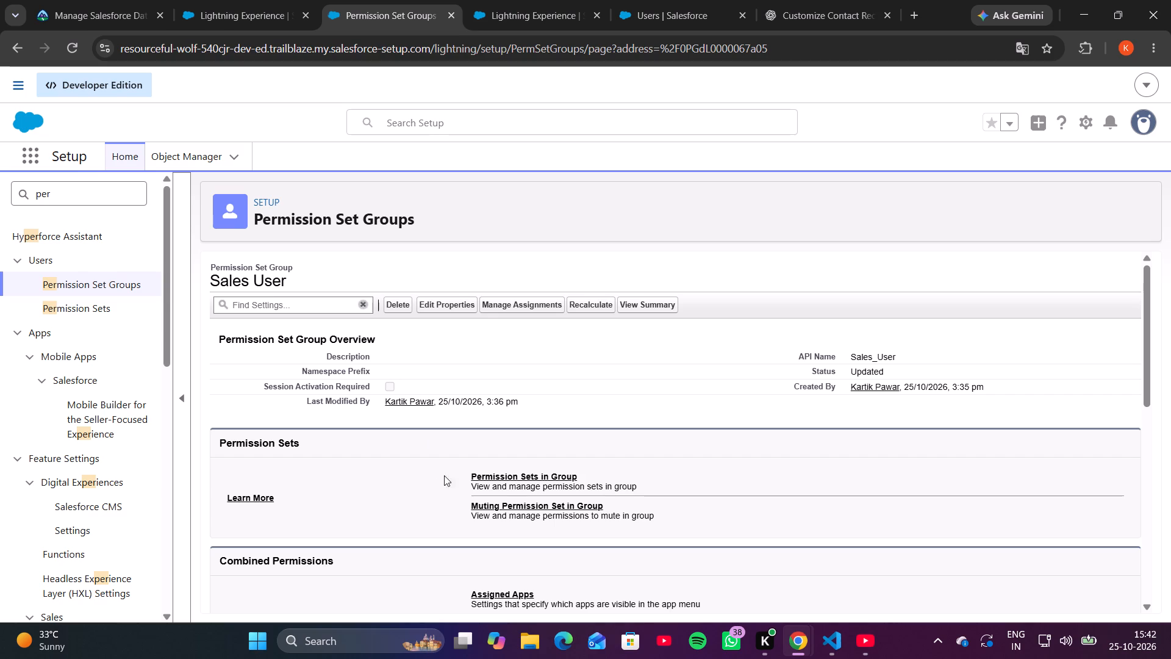
{"action": "left_click", "coordinate": [486, 500]}
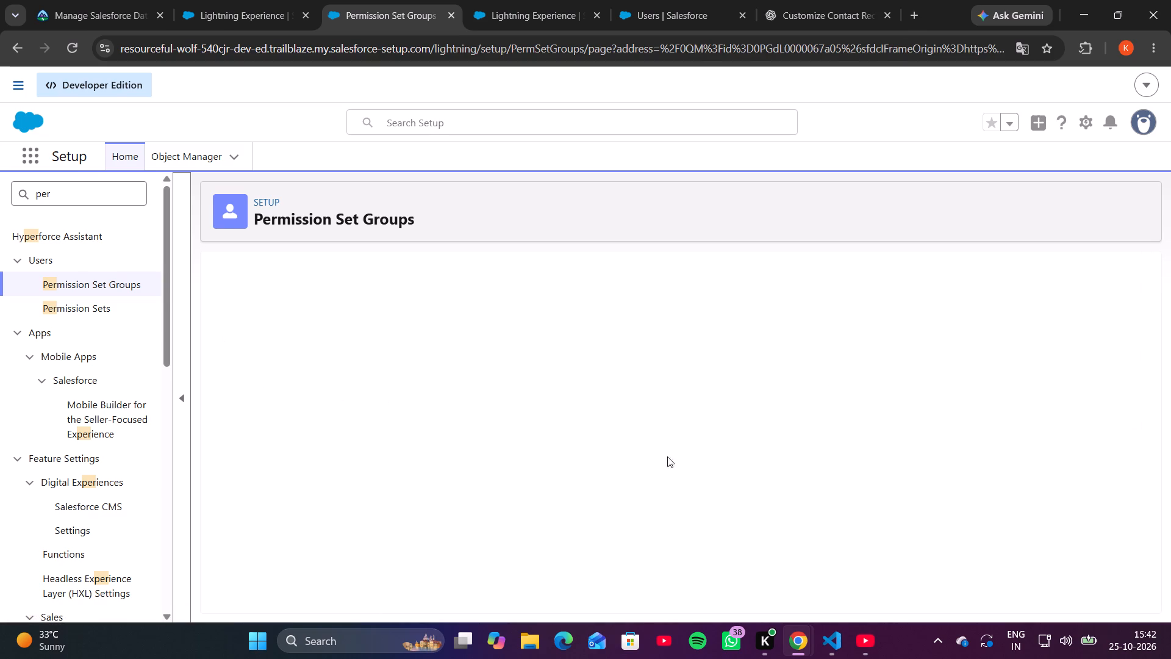
{"action": "left_click", "coordinate": [679, 347]}
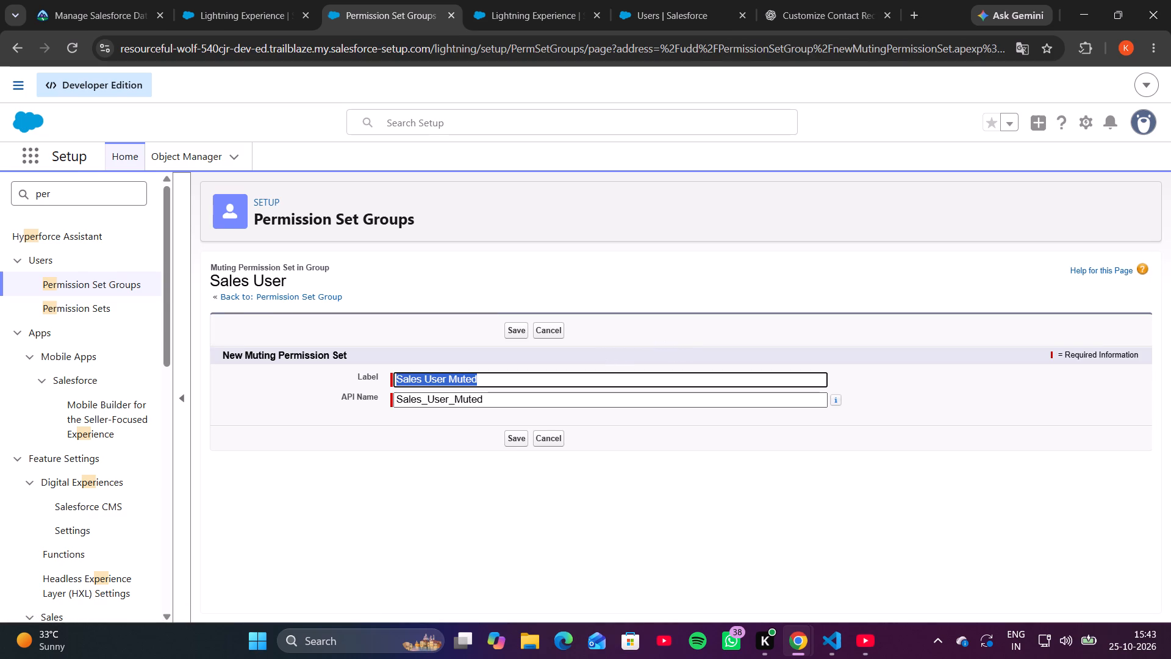
{"action": "left_click", "coordinate": [518, 329]}
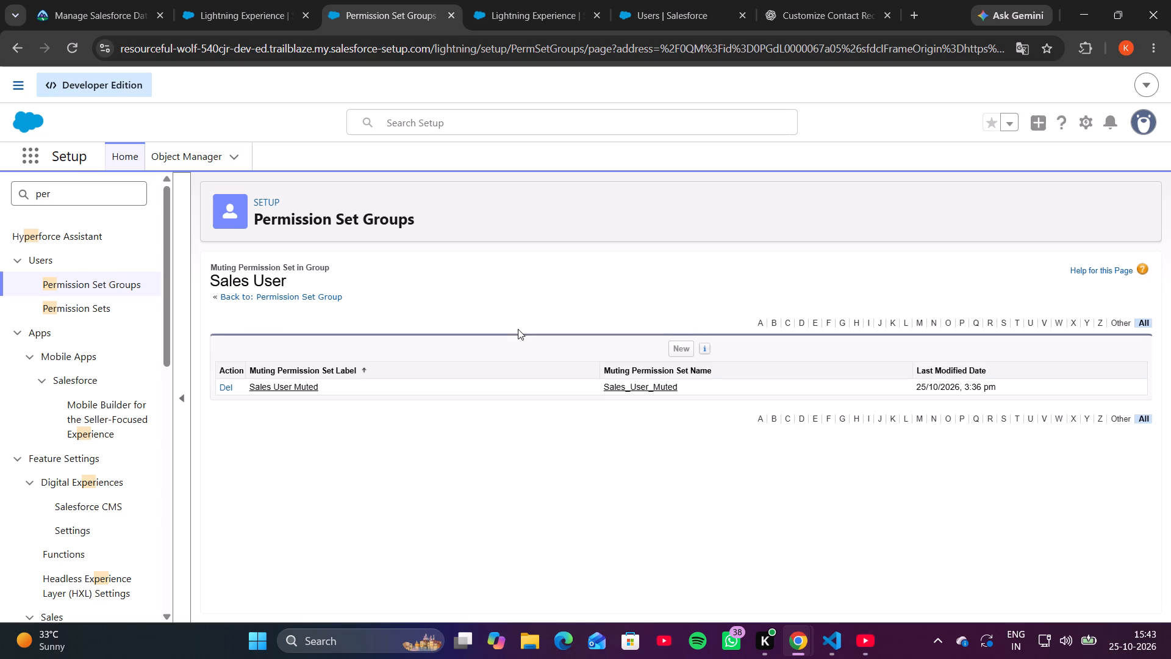
In the Sales User Muted set's Accounts object settings, mute the Delete, View All Records and Modify All Records object permissions.
{"action": "left_click", "coordinate": [310, 387]}
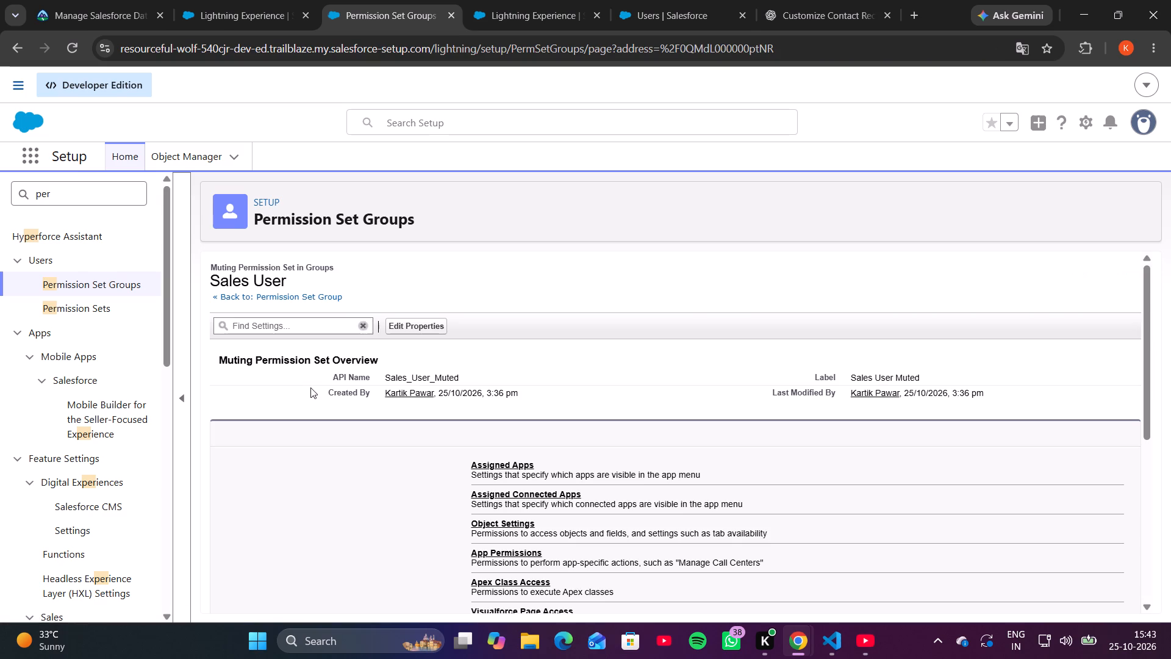
{"action": "left_click", "coordinate": [510, 520]}
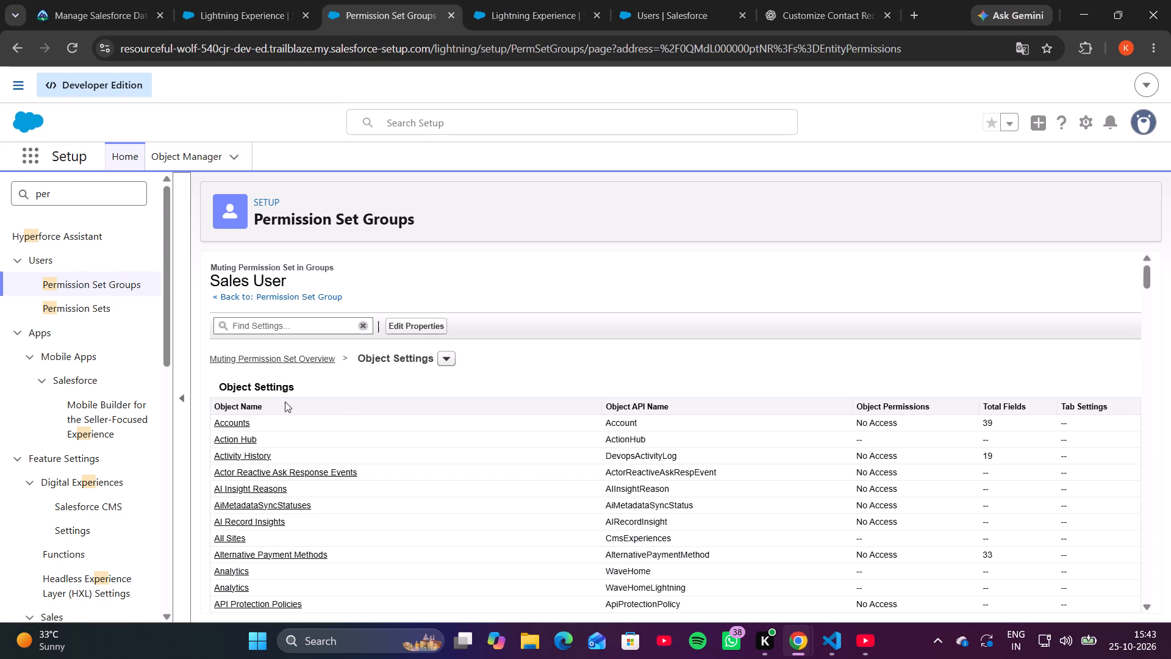
{"action": "left_click", "coordinate": [238, 421]}
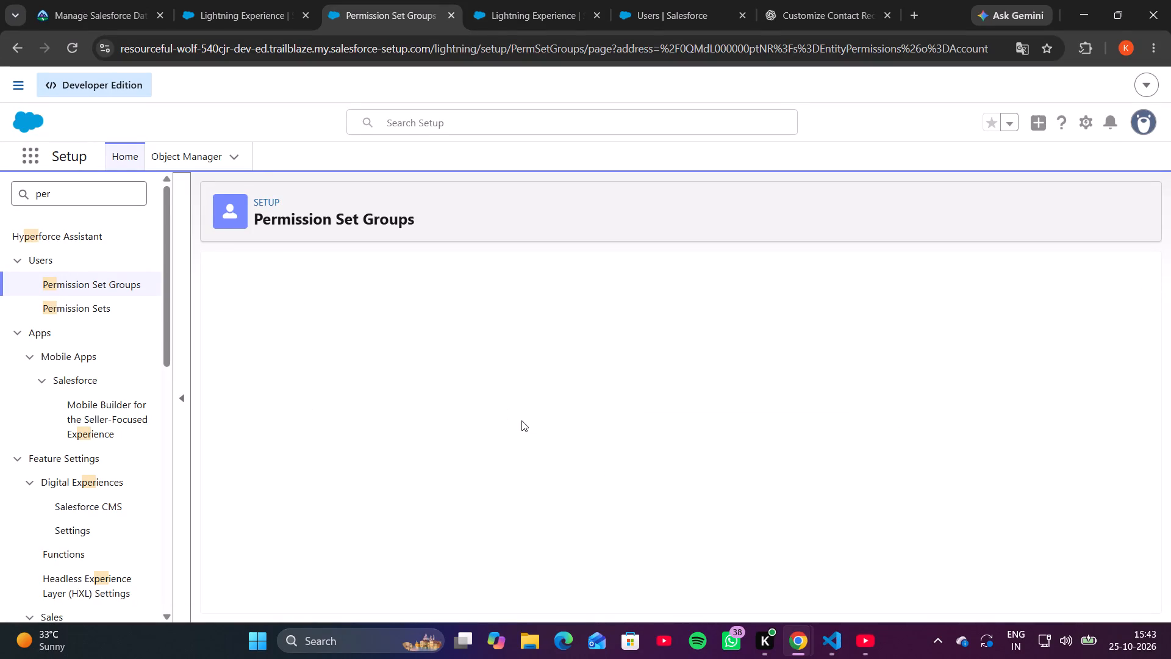
{"action": "left_click", "coordinate": [510, 387]}
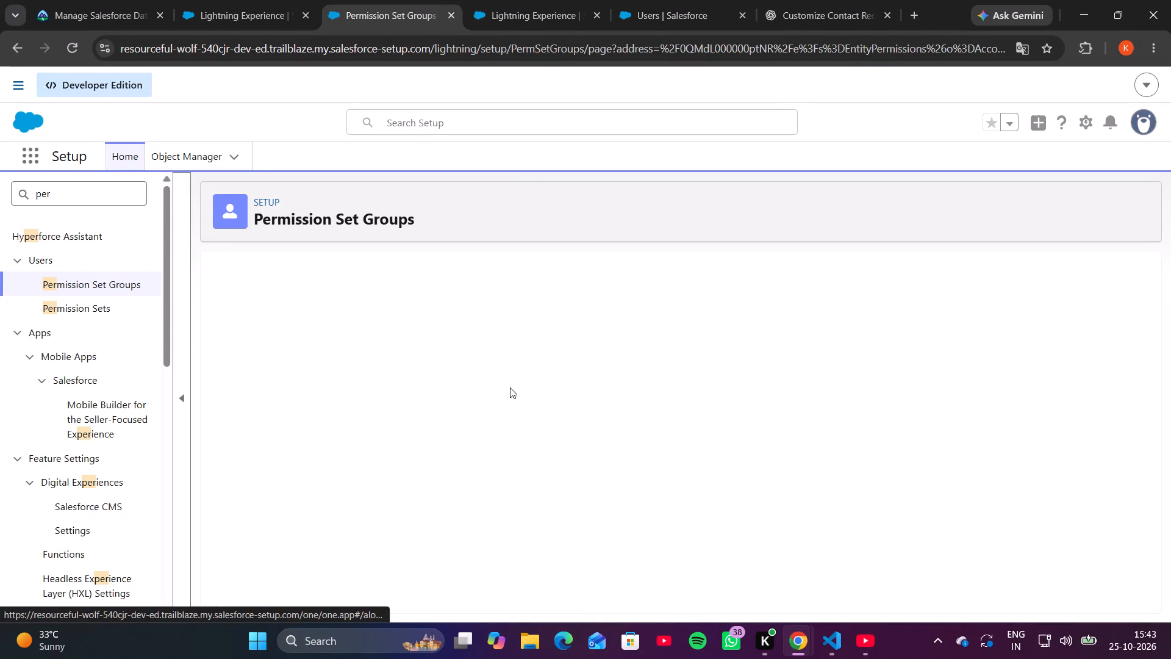
{"action": "scroll", "coordinate": [500, 430], "scroll_direction": "down", "scroll_amount": 1}
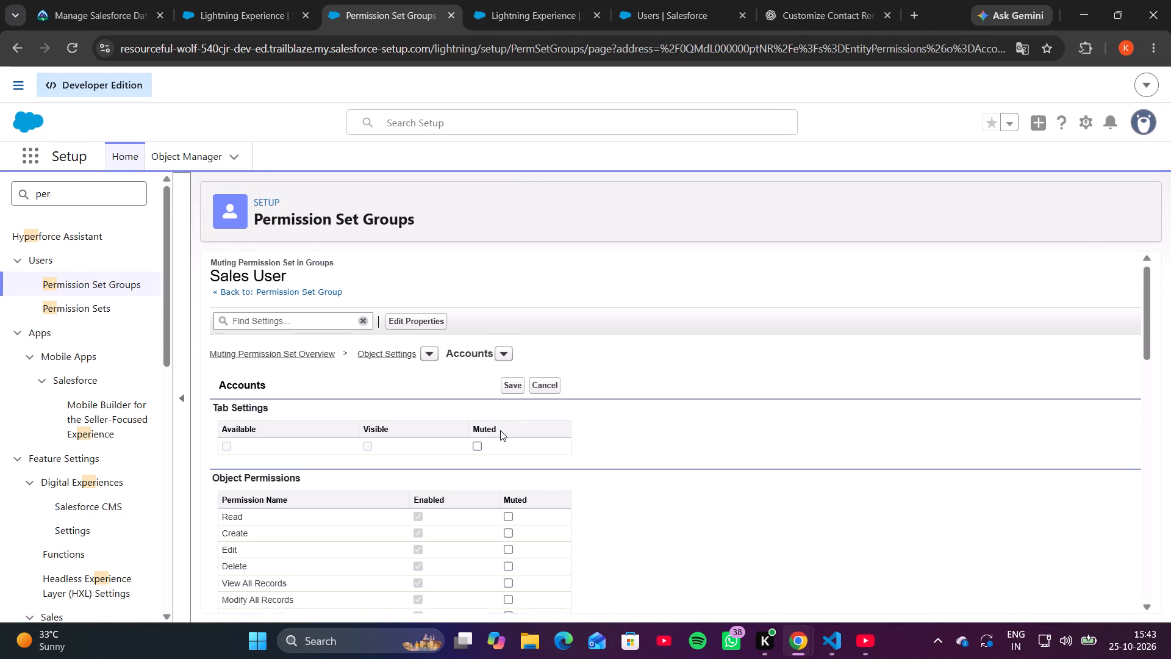
{"action": "scroll", "coordinate": [500, 430], "scroll_direction": "down", "scroll_amount": 1}
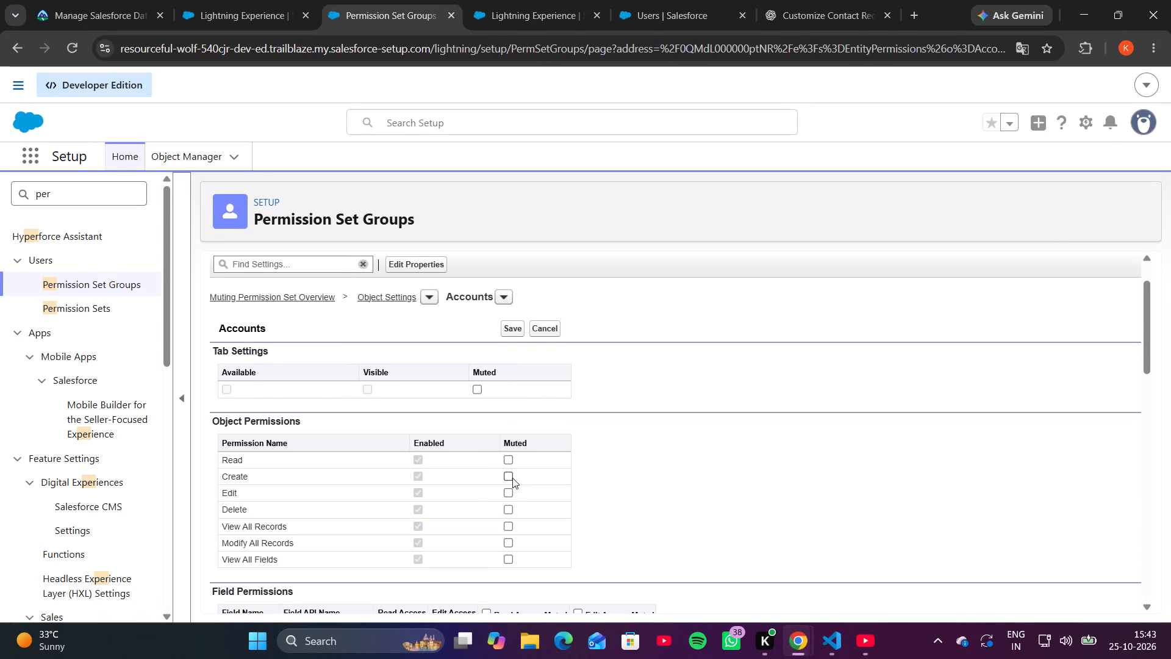
{"action": "left_click", "coordinate": [505, 508]}
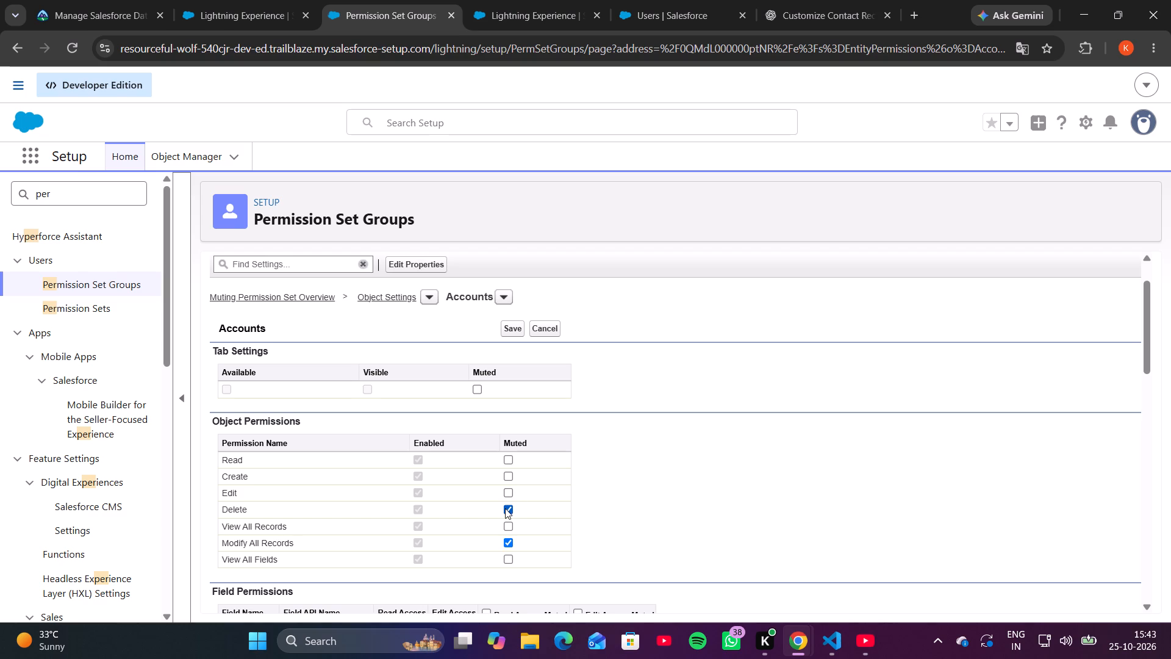
{"action": "left_click", "coordinate": [505, 508]}
{"action": "left_click", "coordinate": [505, 508]}
{"action": "left_click", "coordinate": [506, 524]}
In the Accounts field permissions, mute edit access for Annual Revenue and Customer Priority, and save the muting permission set changes.
{"action": "scroll", "coordinate": [506, 524], "scroll_direction": "down", "scroll_amount": 1}
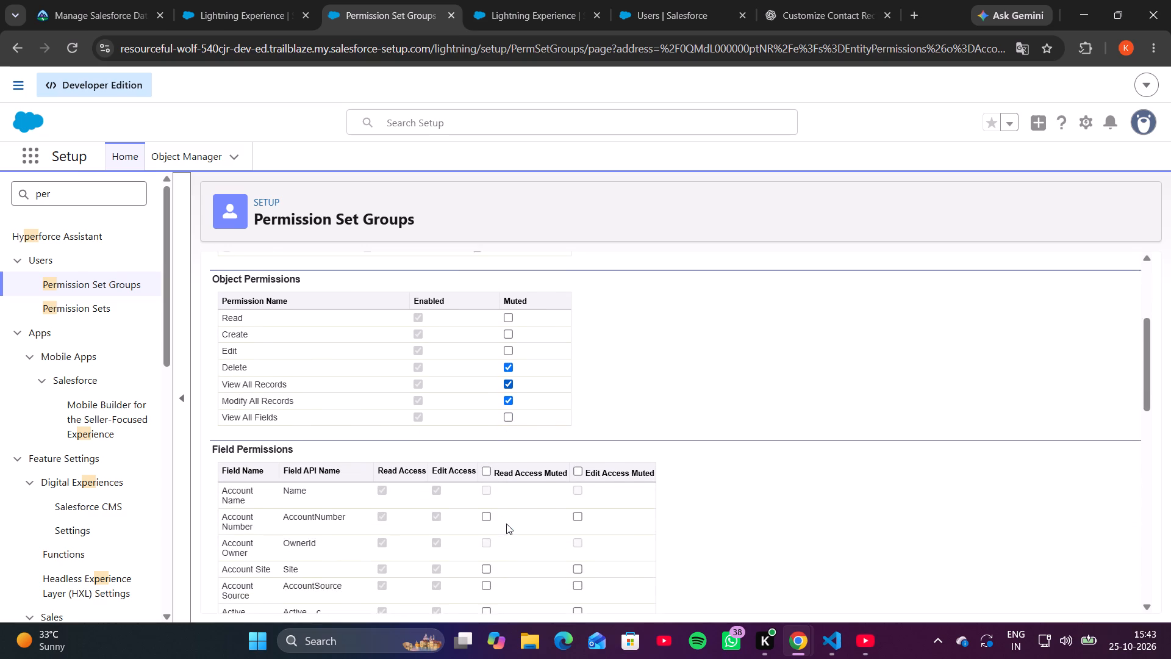
{"action": "scroll", "coordinate": [506, 524], "scroll_direction": "down", "scroll_amount": 2}
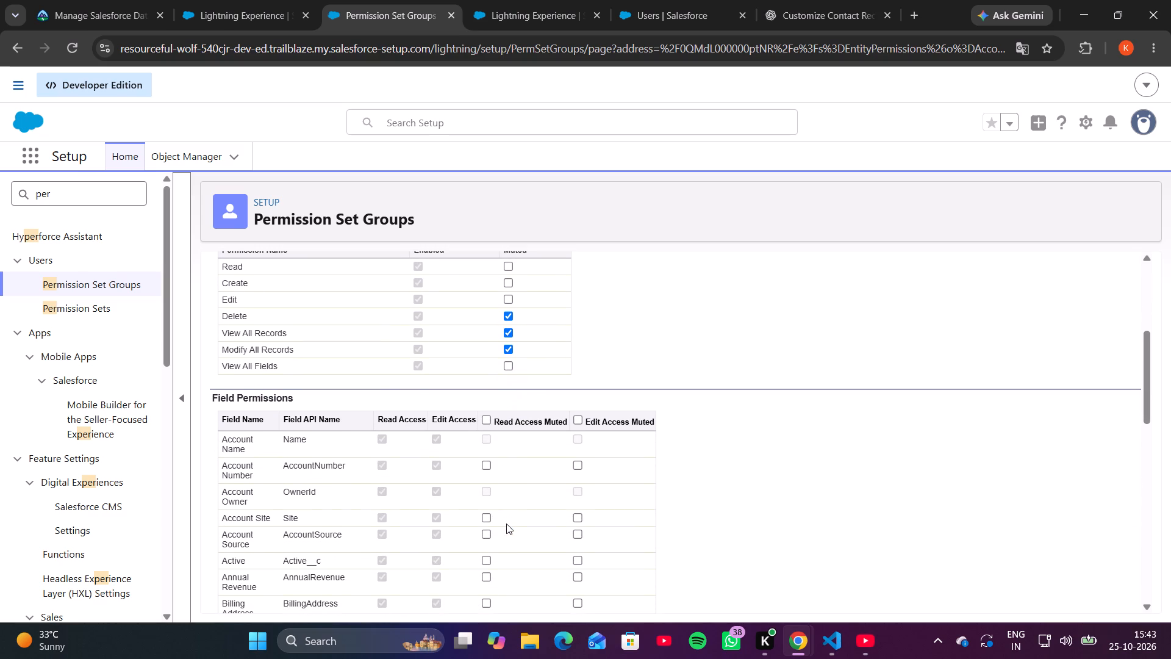
{"action": "scroll", "coordinate": [506, 524], "scroll_direction": "down", "scroll_amount": 1}
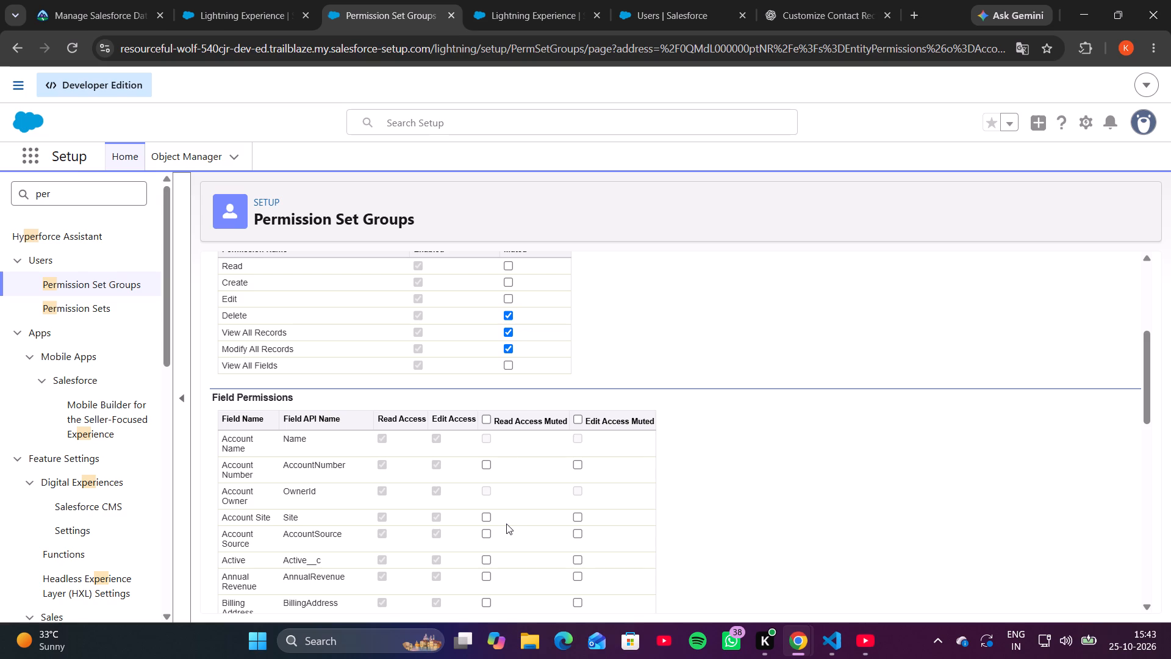
{"action": "scroll", "coordinate": [319, 587], "scroll_direction": "down", "scroll_amount": 1}
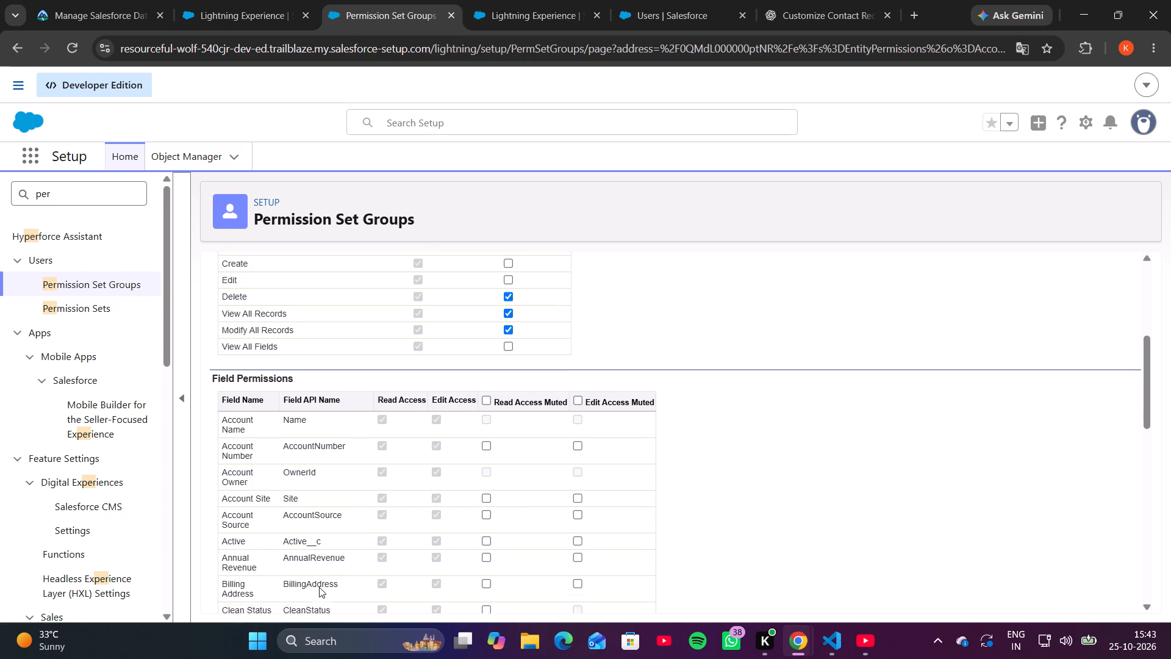
{"action": "scroll", "coordinate": [319, 587], "scroll_direction": "down", "scroll_amount": 1}
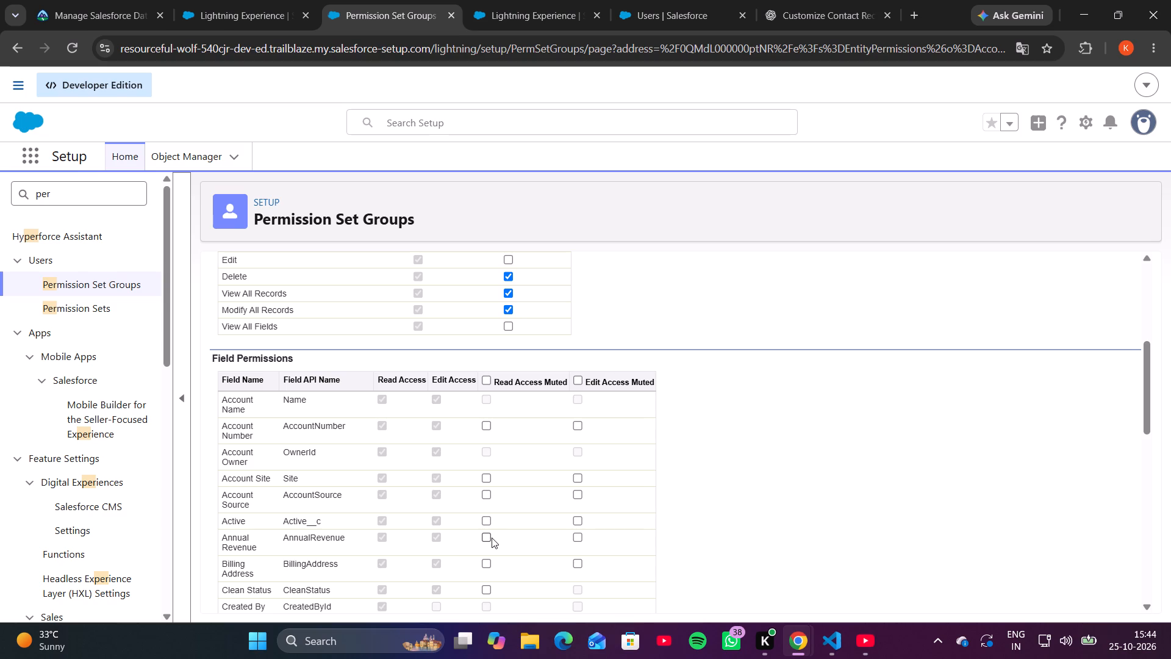
{"action": "left_click", "coordinate": [579, 534]}
{"action": "scroll", "coordinate": [525, 560], "scroll_direction": "down", "scroll_amount": 1}
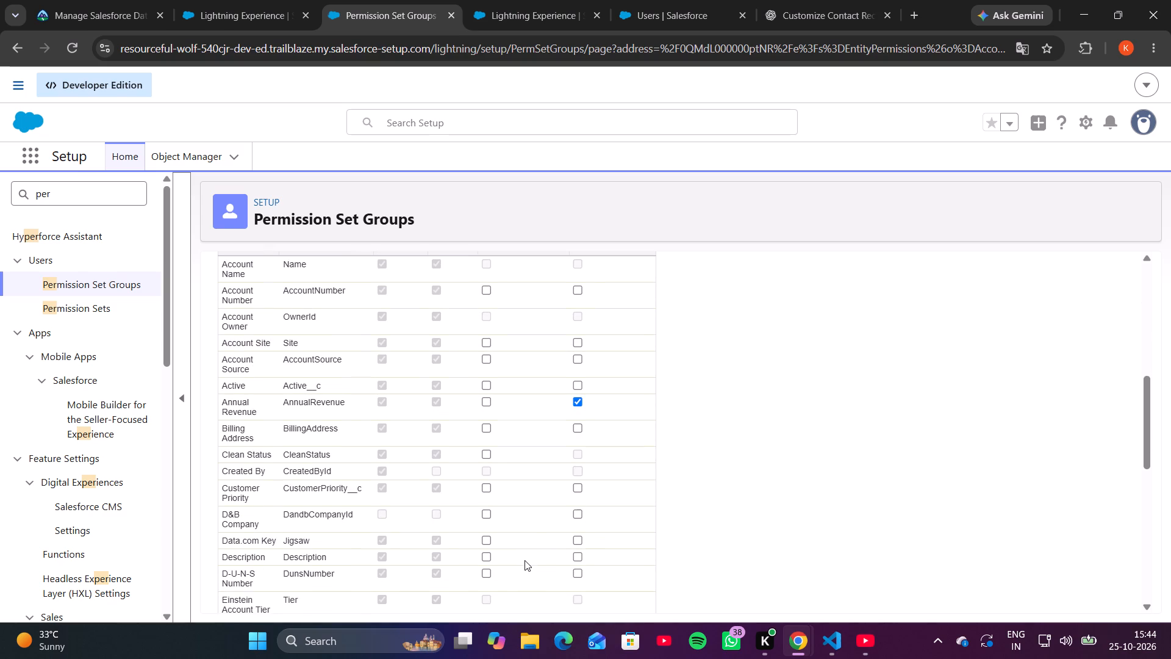
{"action": "scroll", "coordinate": [525, 560], "scroll_direction": "down", "scroll_amount": 1}
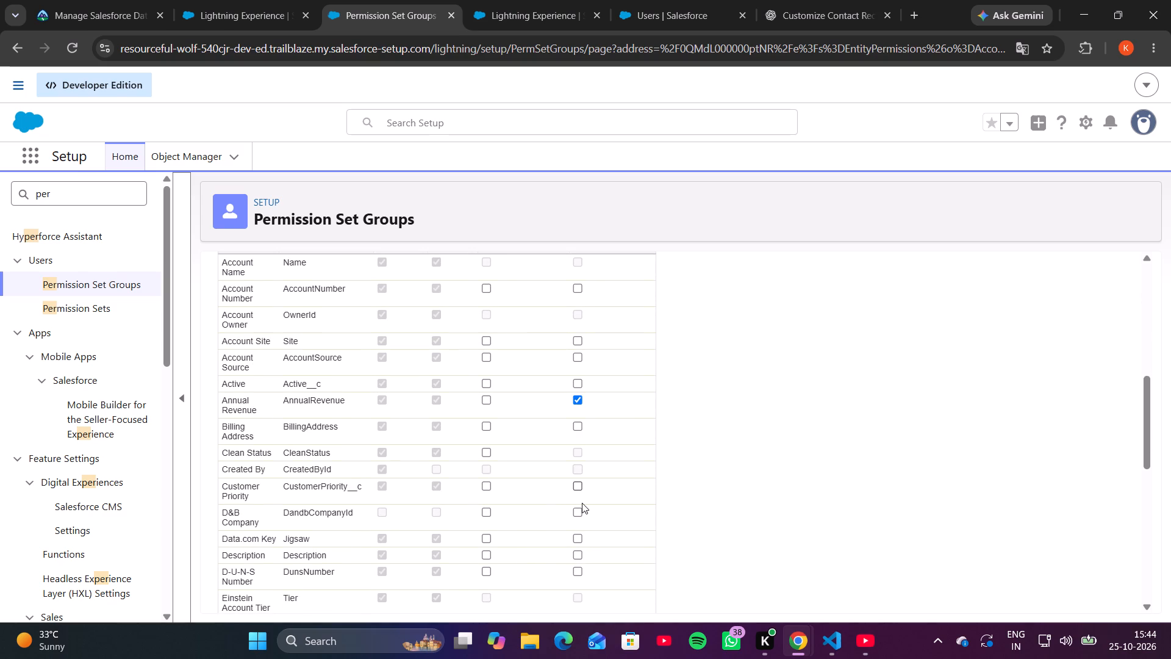
{"action": "left_click", "coordinate": [579, 486]}
{"action": "scroll", "coordinate": [709, 477], "scroll_direction": "down", "scroll_amount": 1}
{"action": "scroll", "coordinate": [709, 477], "scroll_direction": "up", "scroll_amount": 4}
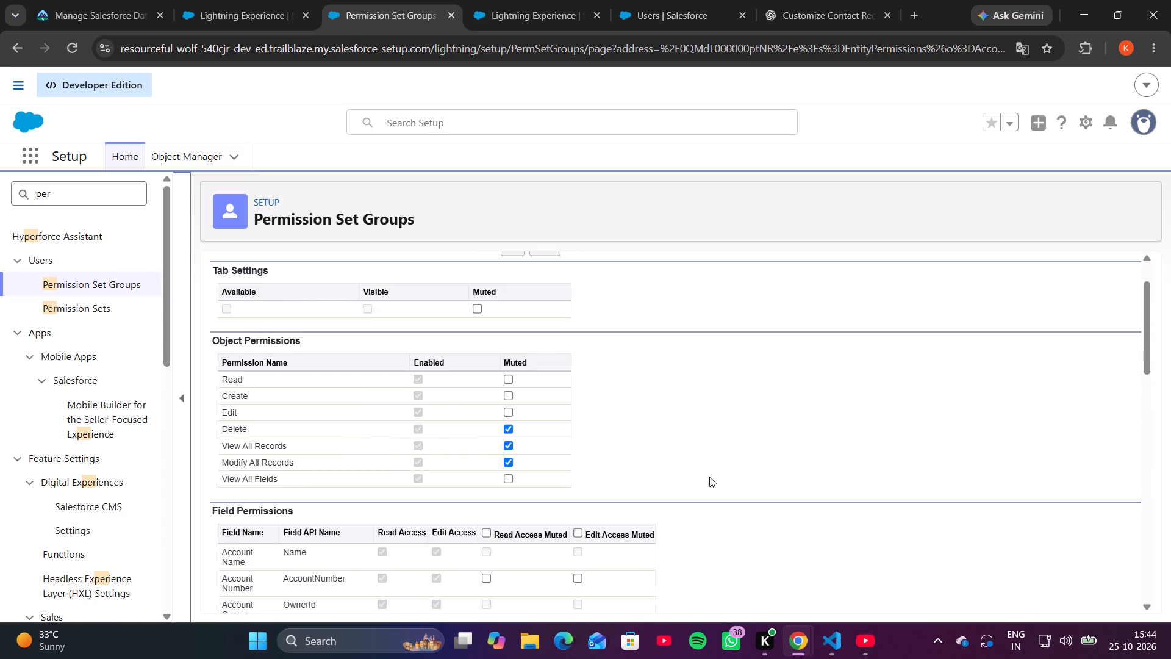
{"action": "left_click", "coordinate": [507, 395]}
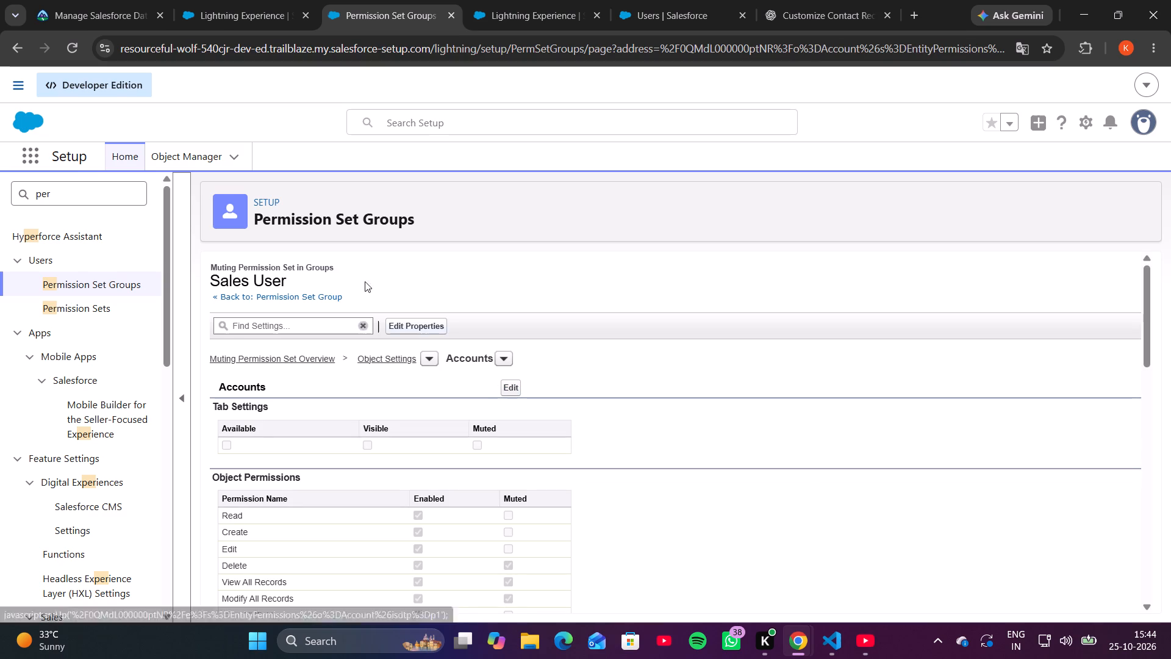
Return to the Sales User permission set group and start adding a user assignment.
{"action": "left_click", "coordinate": [319, 294]}
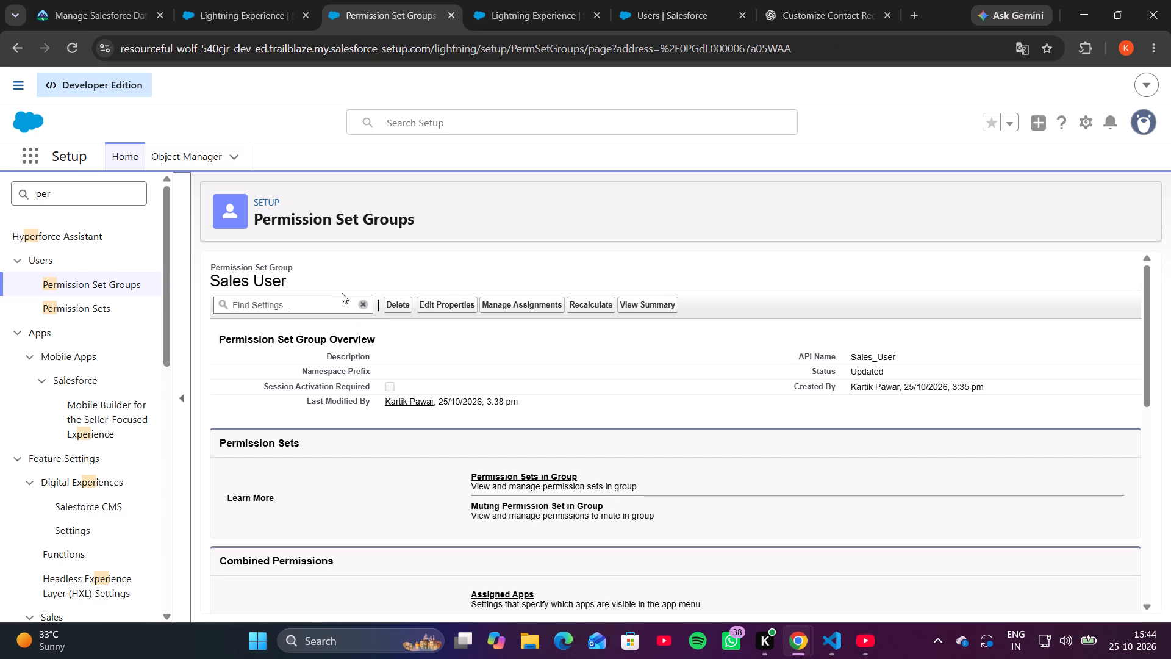
{"action": "left_click", "coordinate": [507, 303]}
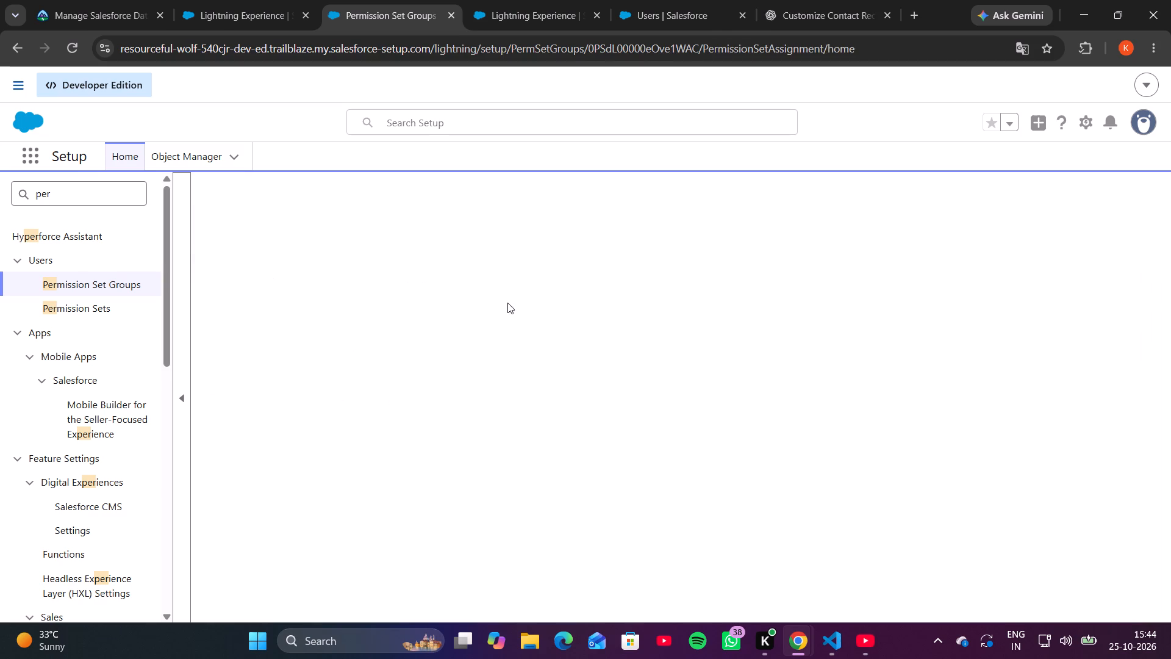
{"action": "left_click", "coordinate": [1069, 272]}
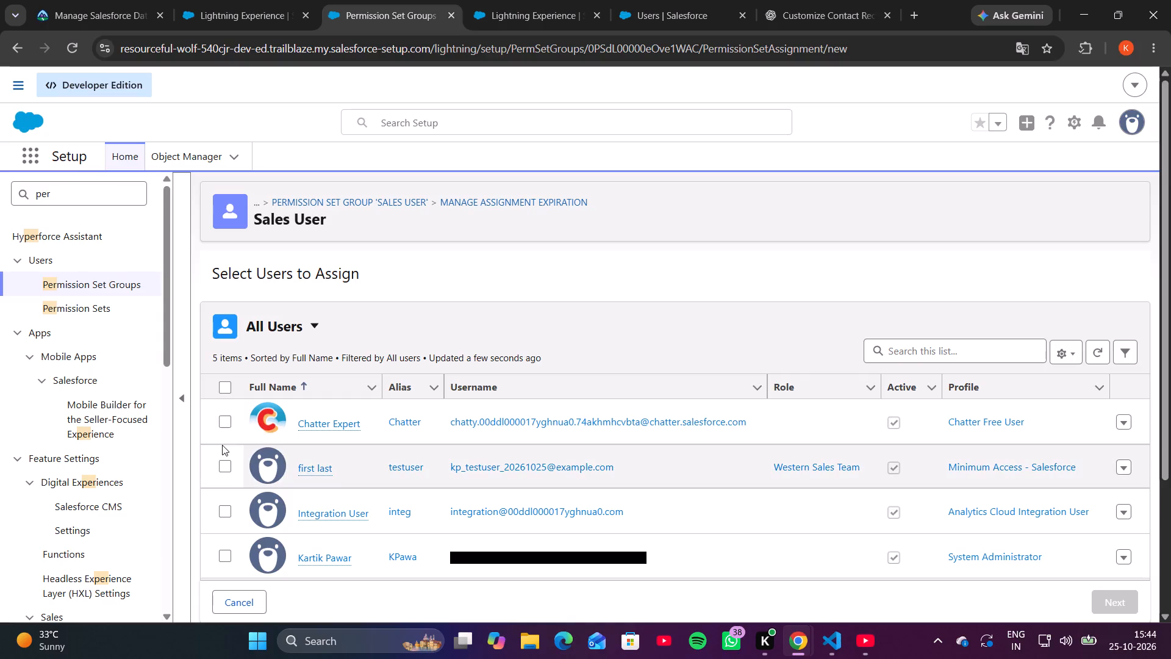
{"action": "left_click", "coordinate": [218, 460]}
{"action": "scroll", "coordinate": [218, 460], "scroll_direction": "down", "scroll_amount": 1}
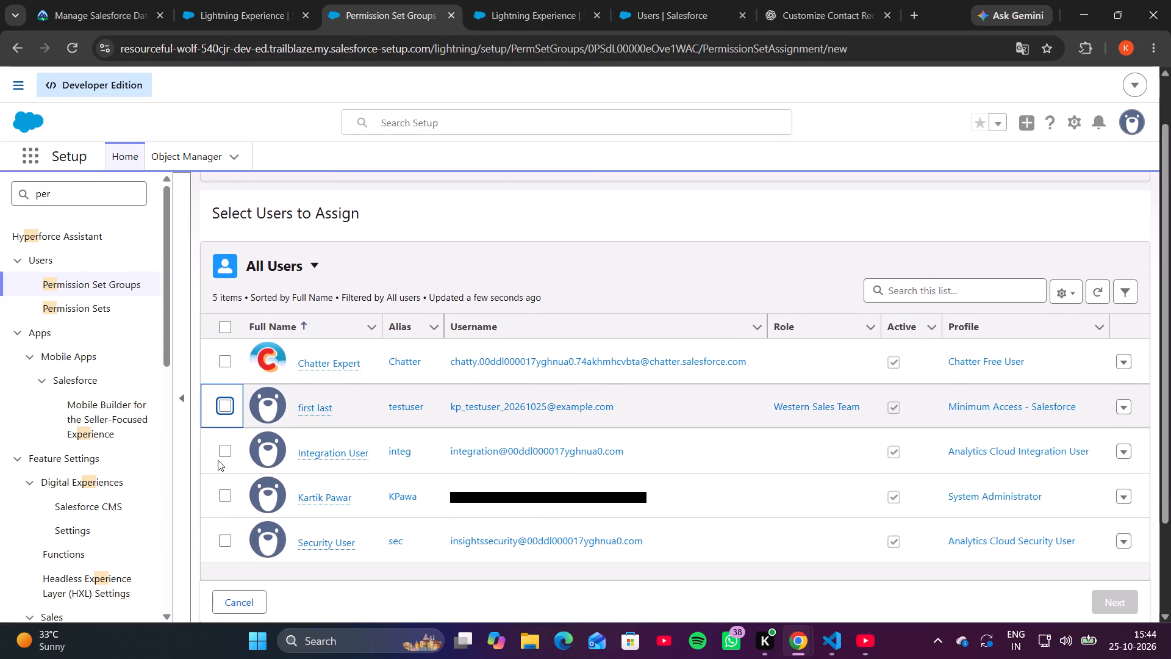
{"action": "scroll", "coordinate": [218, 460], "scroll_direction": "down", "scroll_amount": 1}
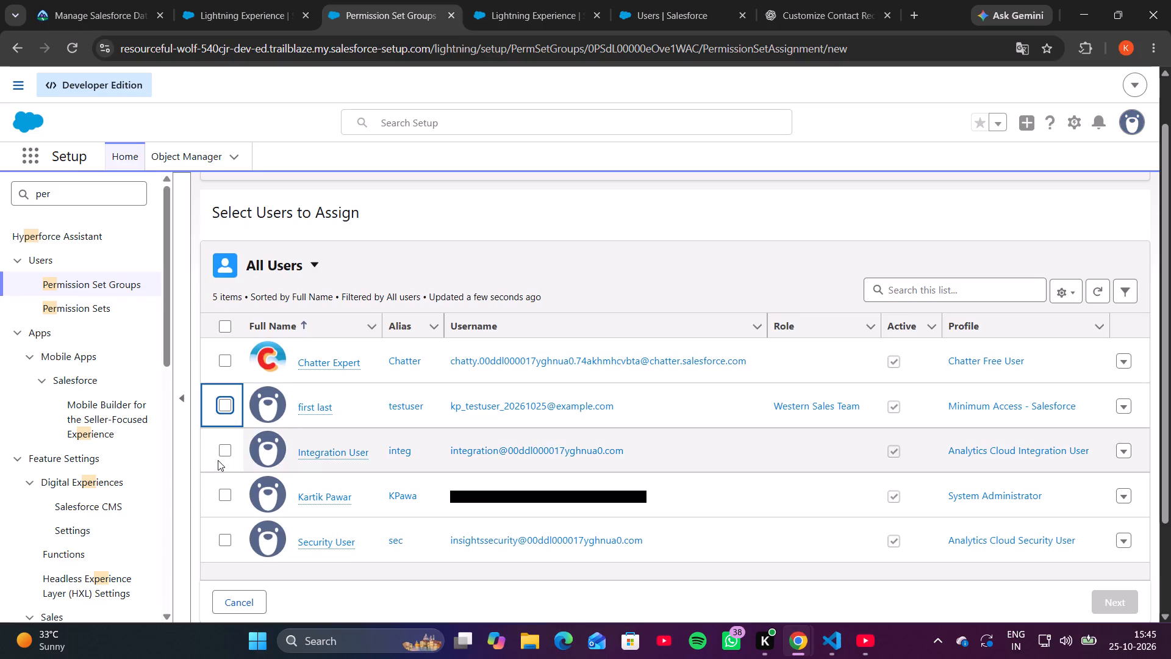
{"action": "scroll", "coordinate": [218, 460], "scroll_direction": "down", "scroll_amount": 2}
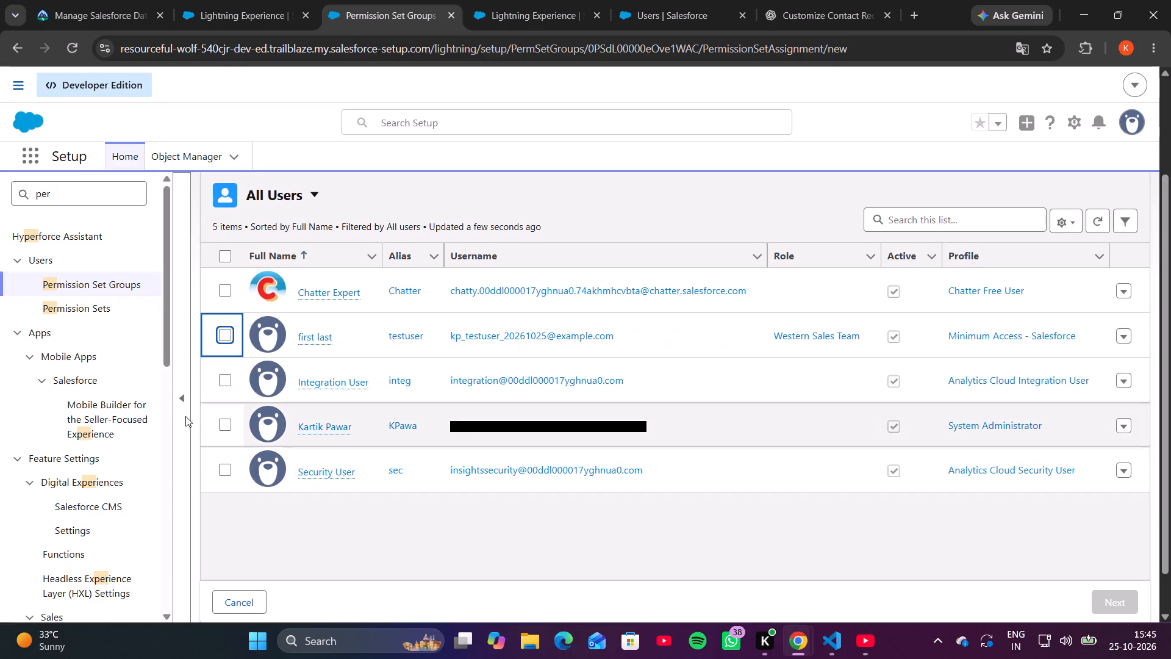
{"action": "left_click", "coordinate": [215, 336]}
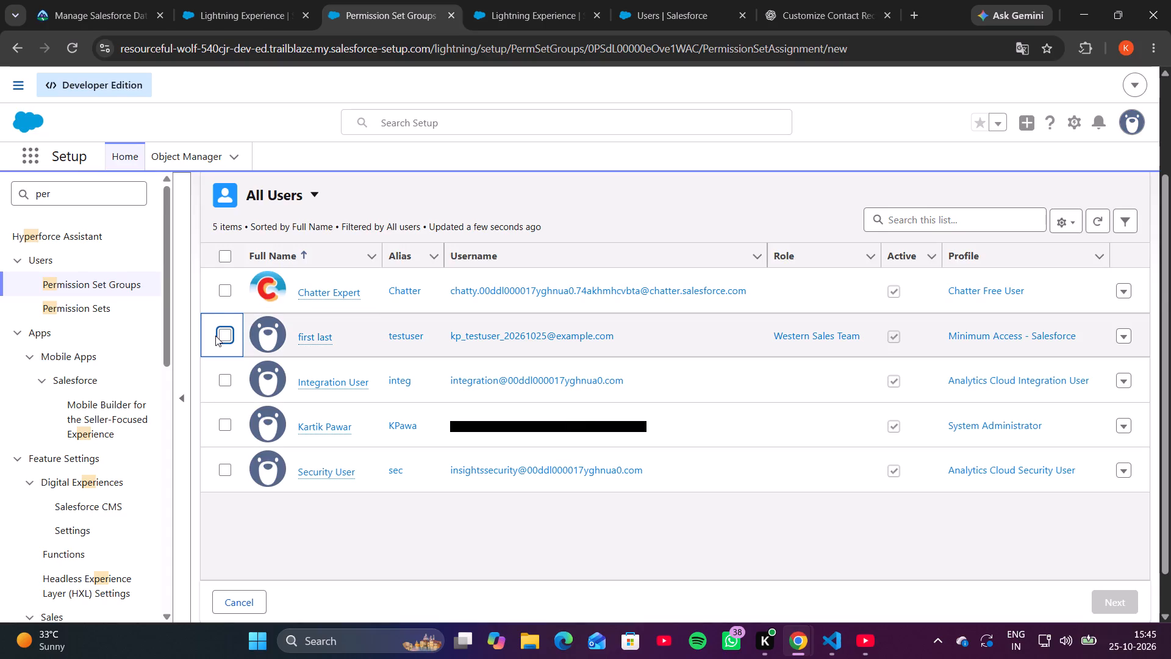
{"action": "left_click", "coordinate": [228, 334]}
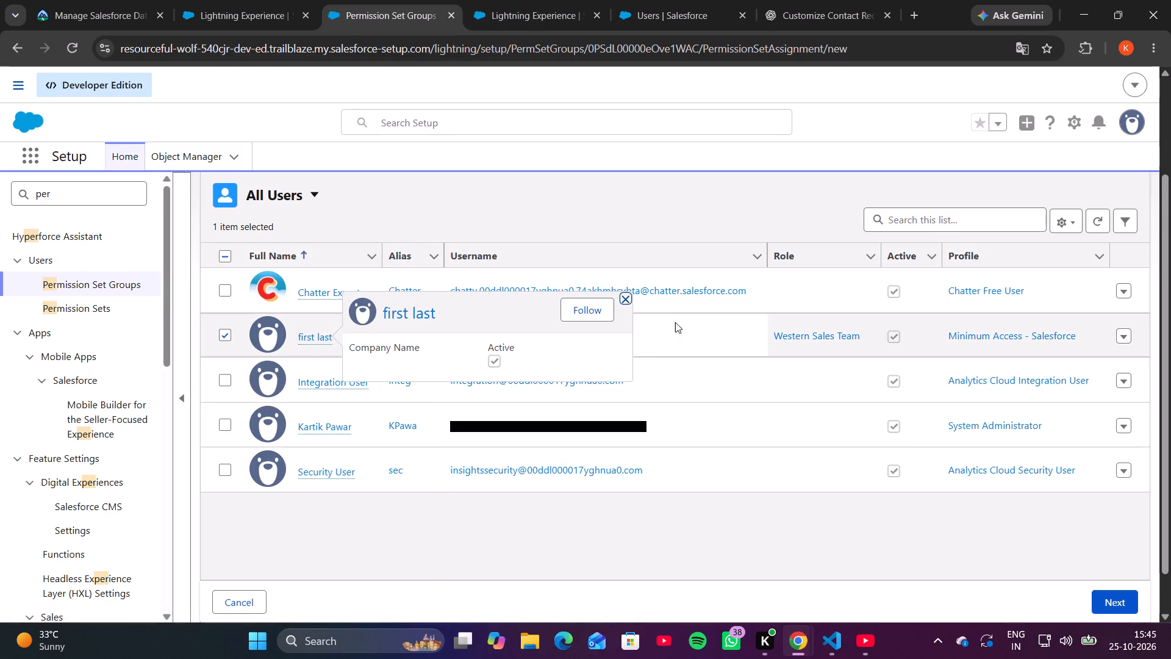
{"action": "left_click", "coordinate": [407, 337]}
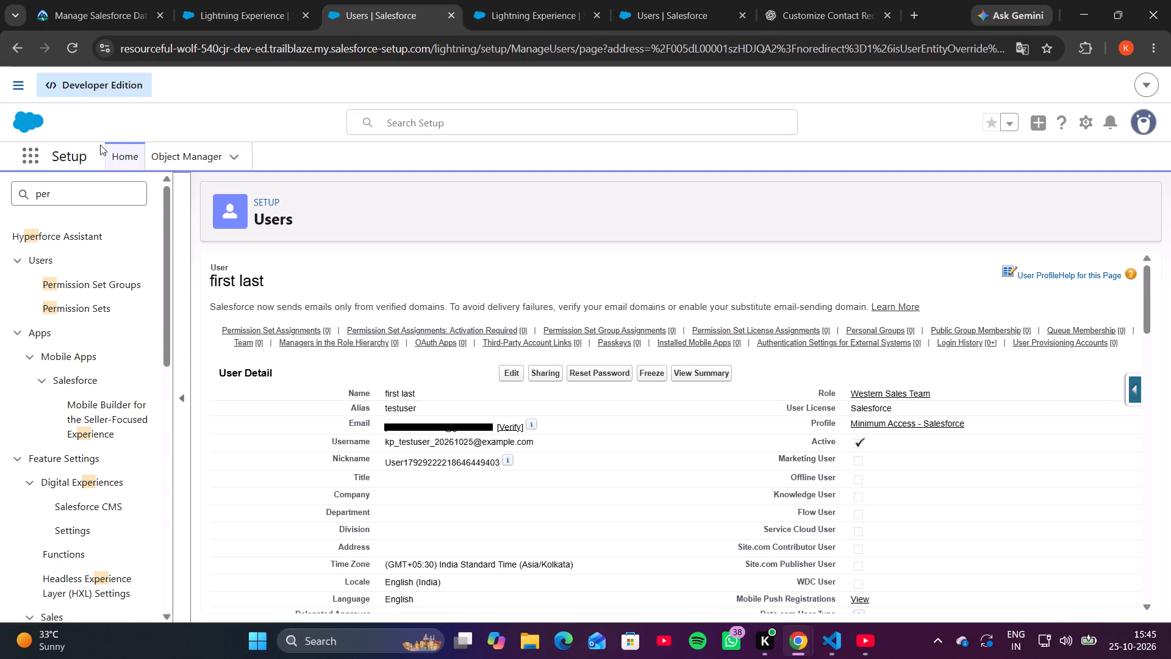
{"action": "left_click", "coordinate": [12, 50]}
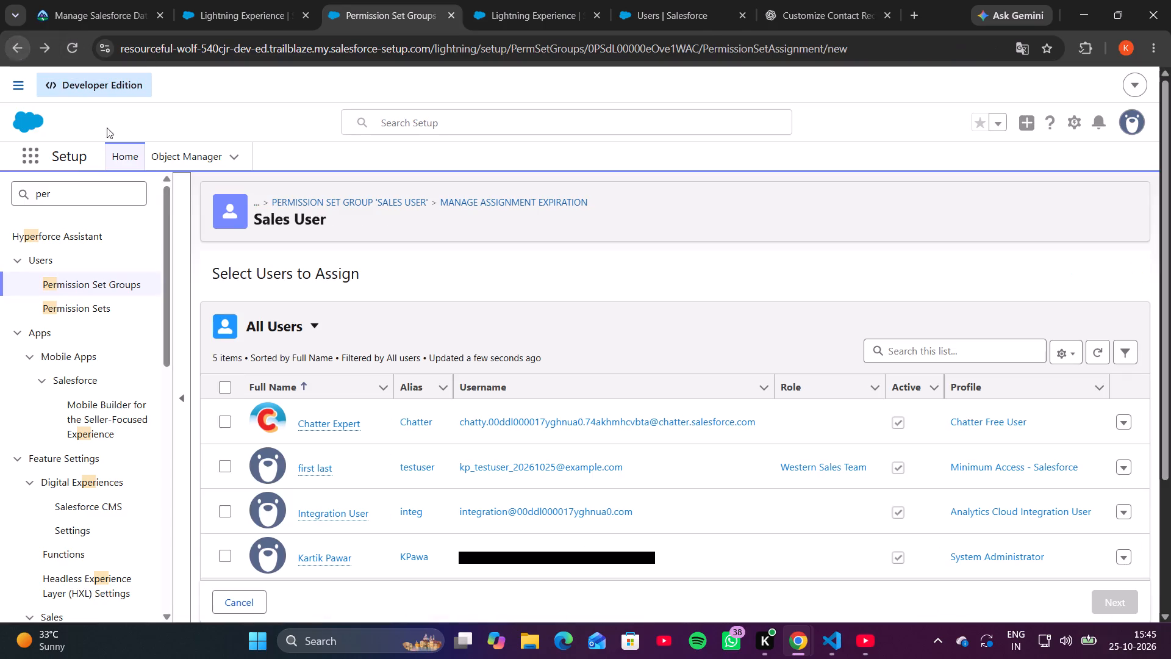
Assign the user with alias testuser to the Sales User permission set group, keeping no expiration date, and finish the assignment.
{"action": "left_click", "coordinate": [220, 462]}
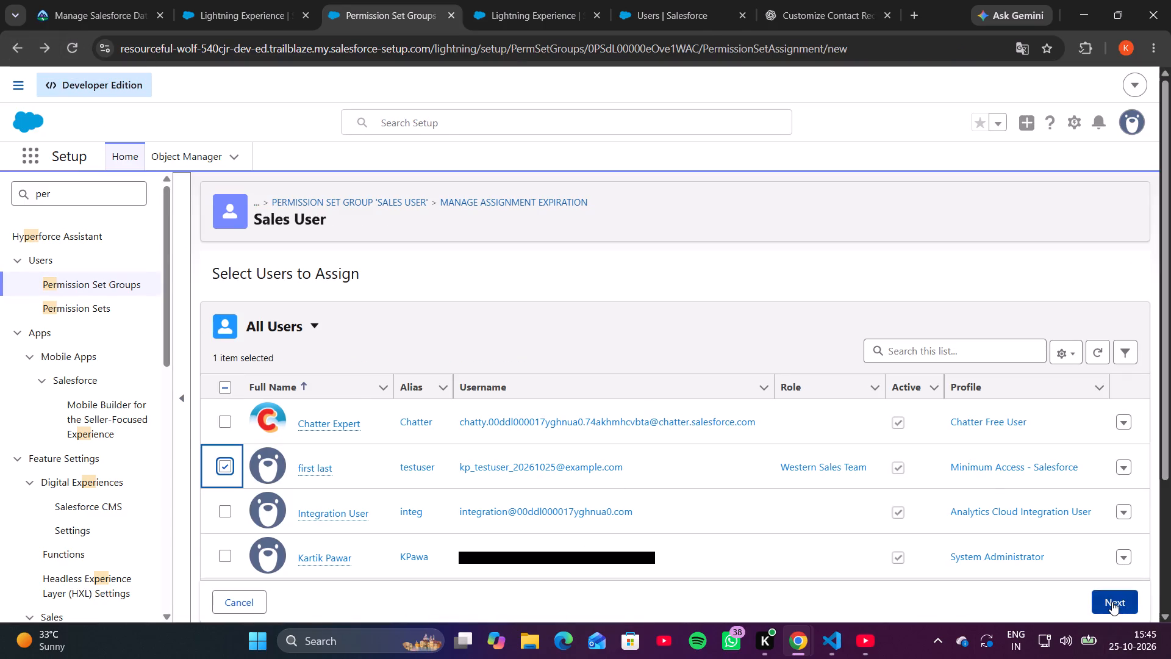
{"action": "left_click", "coordinate": [1112, 602]}
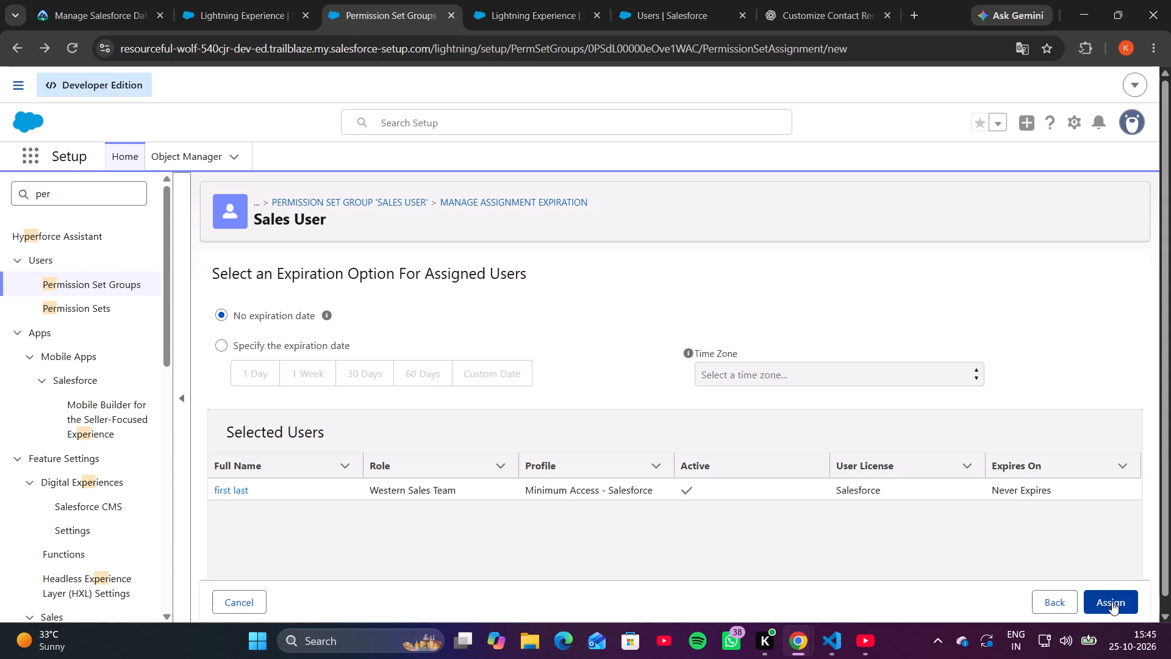
{"action": "left_click", "coordinate": [1107, 593]}
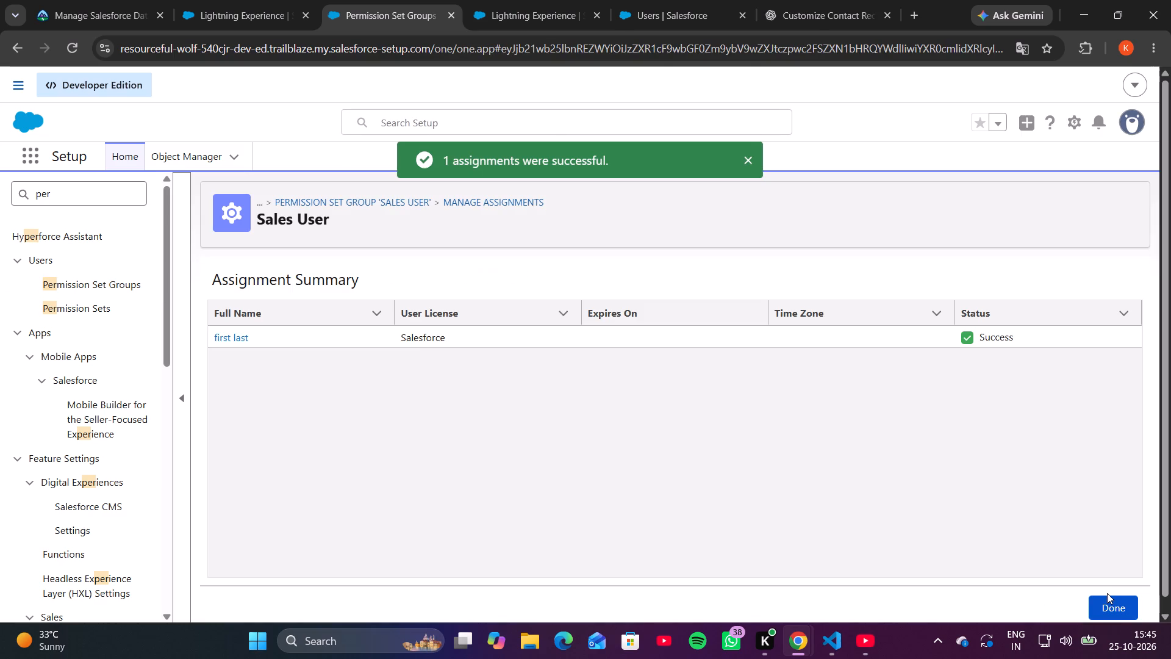
{"action": "left_click", "coordinate": [1108, 605]}
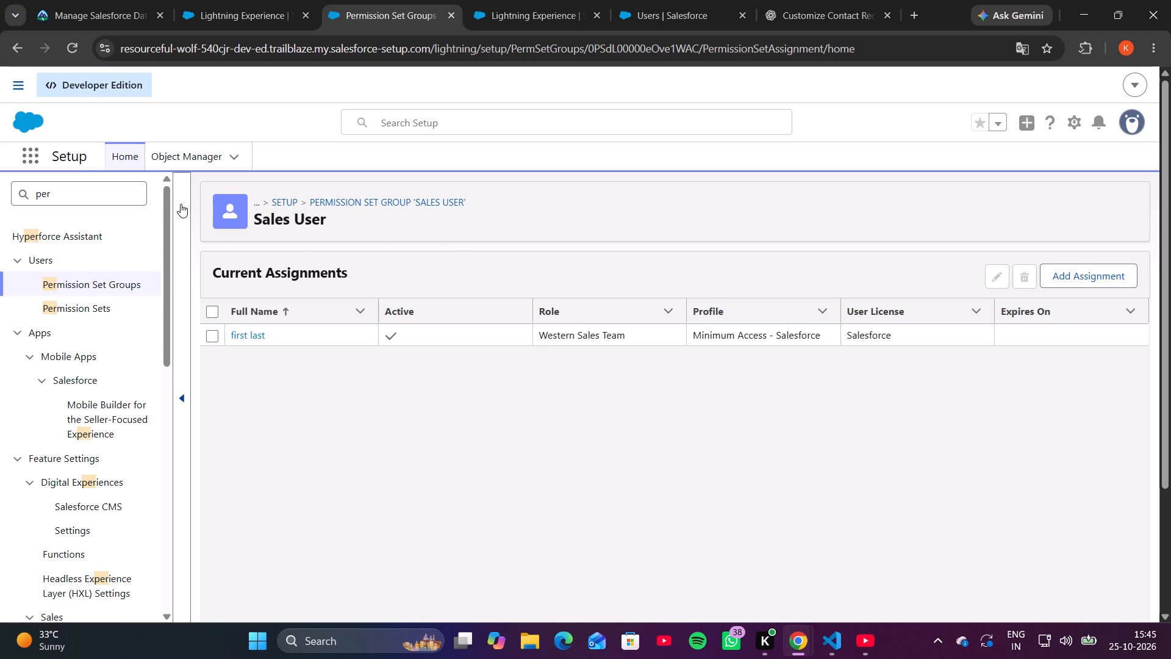
In the organization-wide sharing defaults, set Account and Contract to Public Read Only for both default internal and default external access.
{"action": "double_click", "coordinate": [107, 192]}
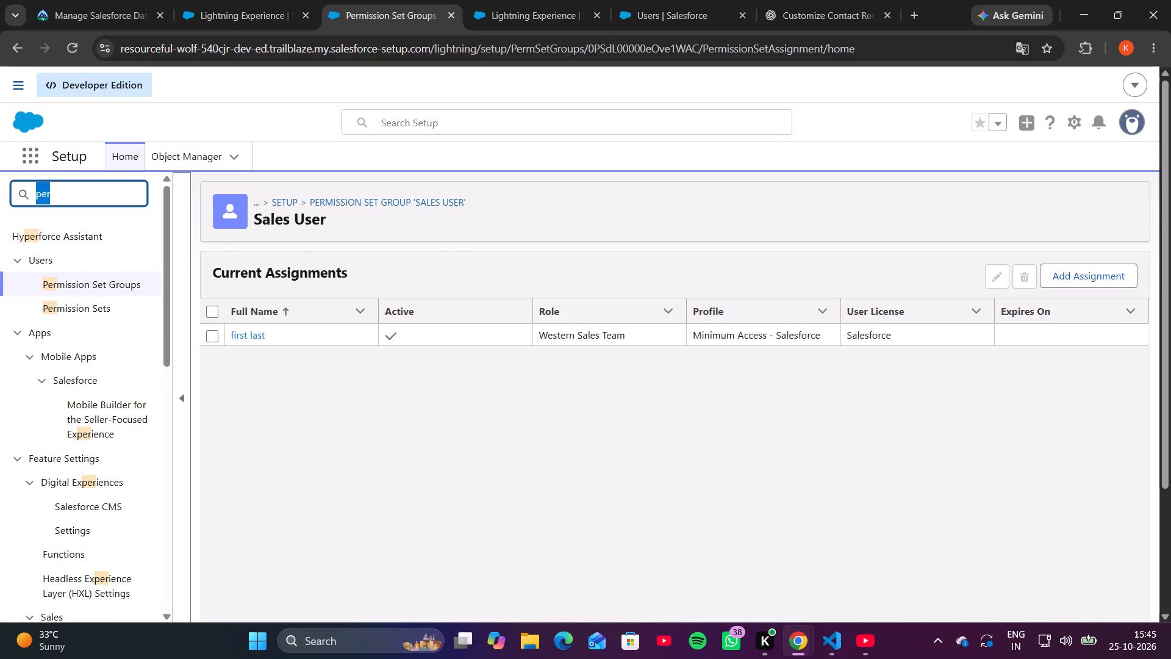
{"action": "key", "text": "BackSpace"}
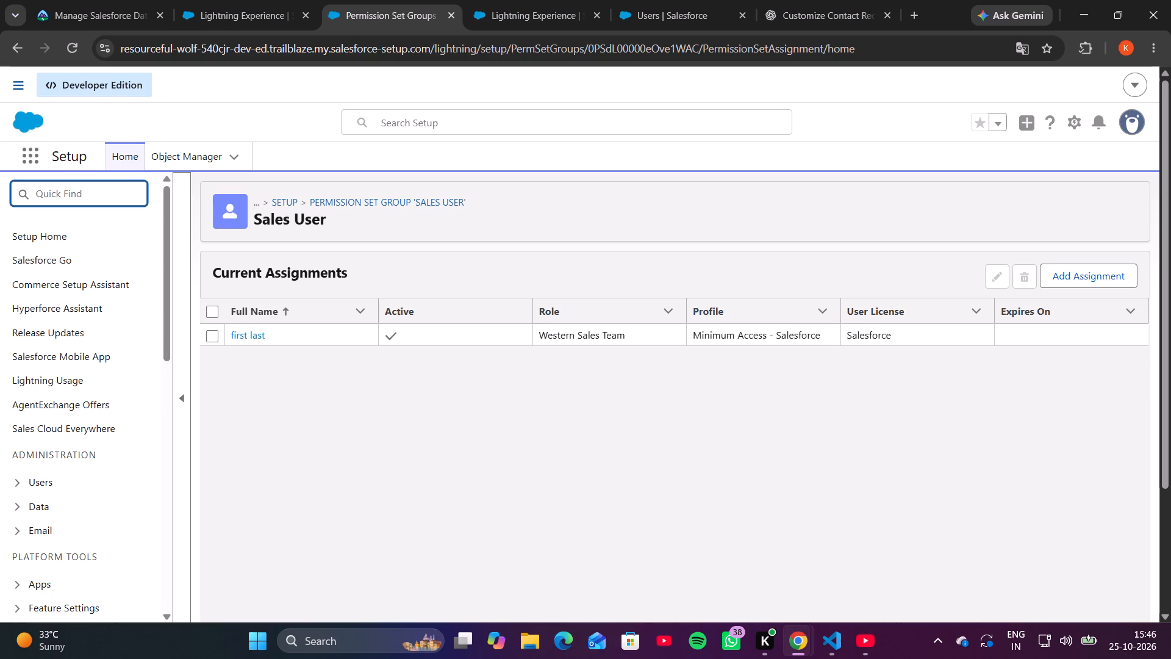
{"action": "type", "text": "sha"}
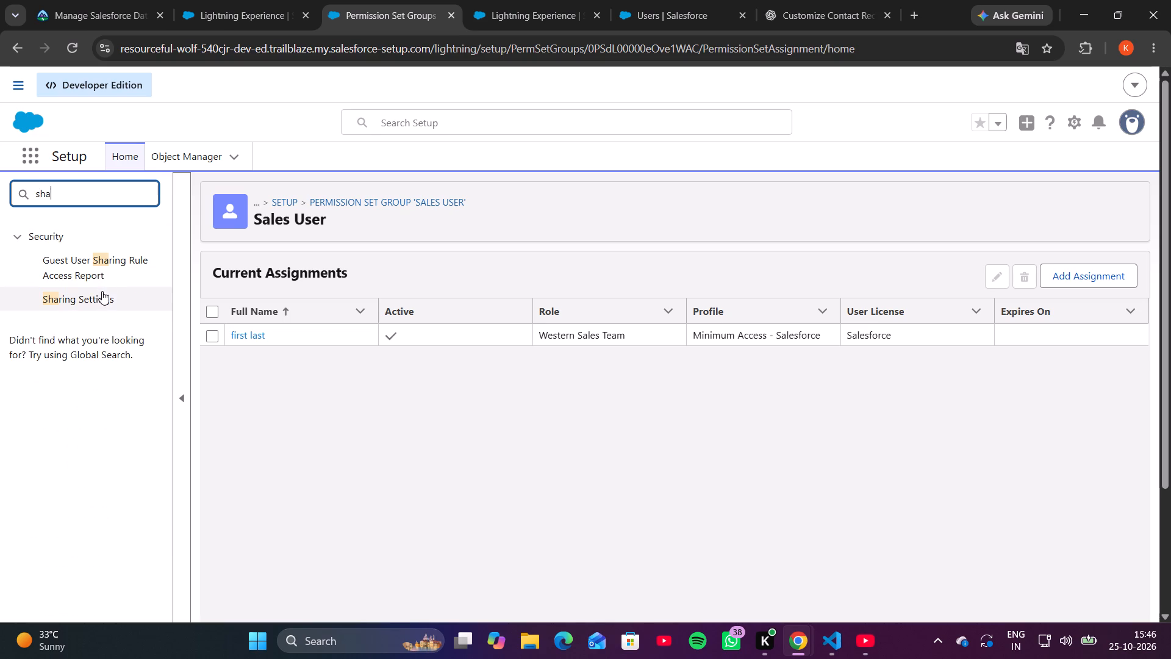
{"action": "left_click", "coordinate": [102, 291]}
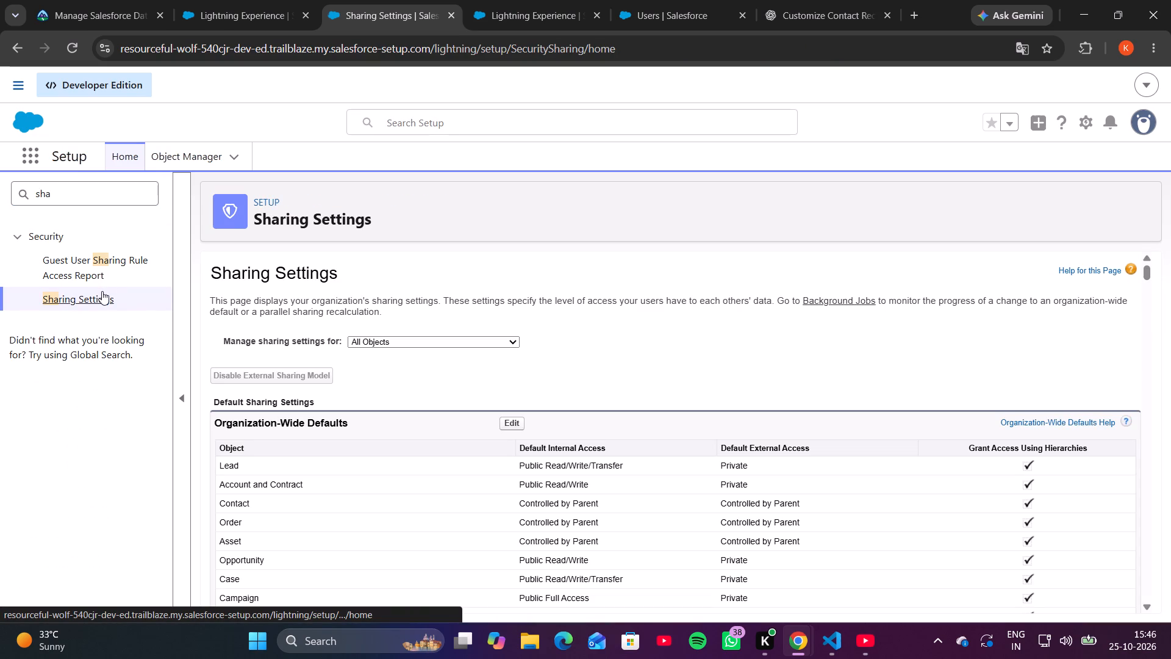
{"action": "left_click", "coordinate": [510, 421]}
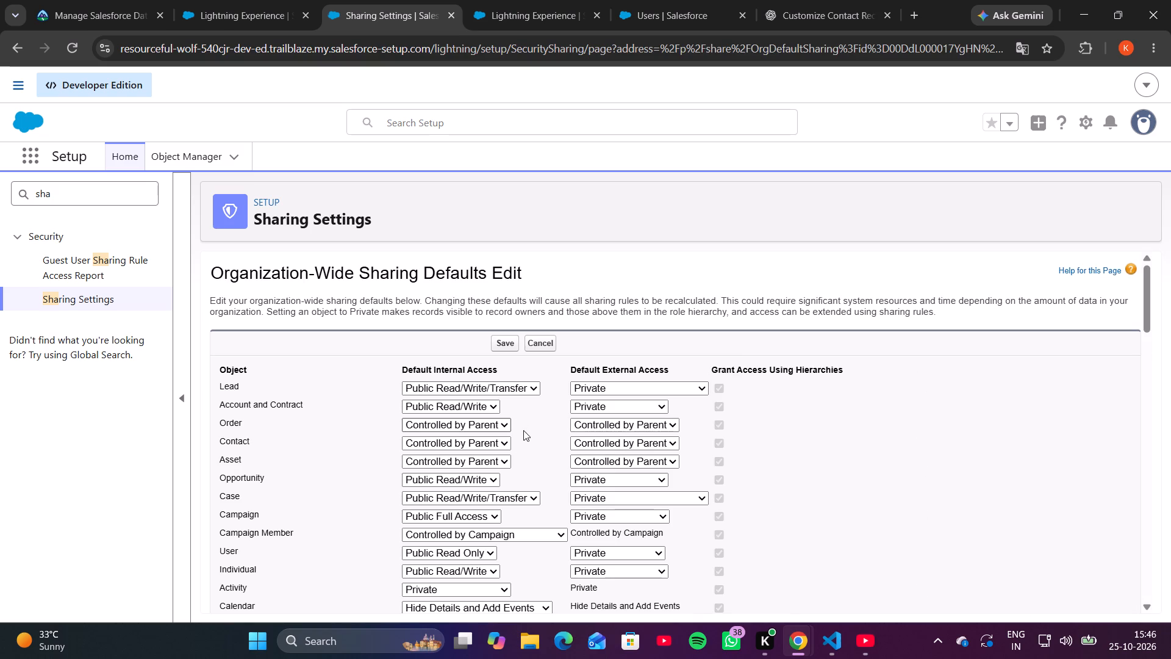
{"action": "left_click", "coordinate": [445, 410]}
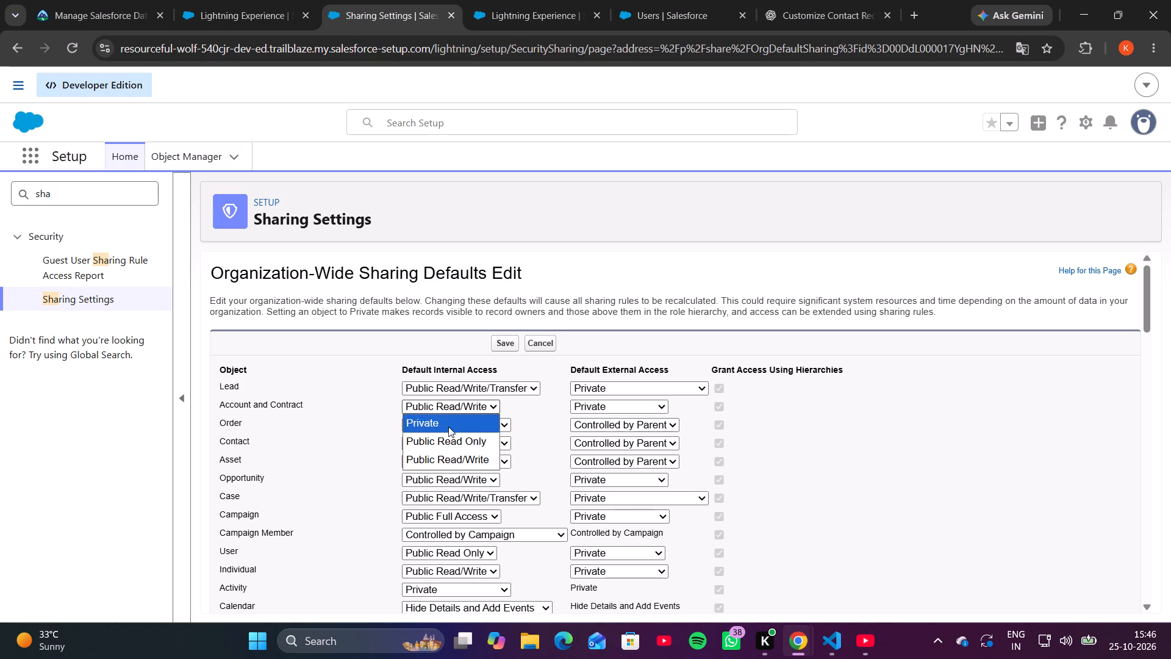
{"action": "left_click", "coordinate": [451, 434]}
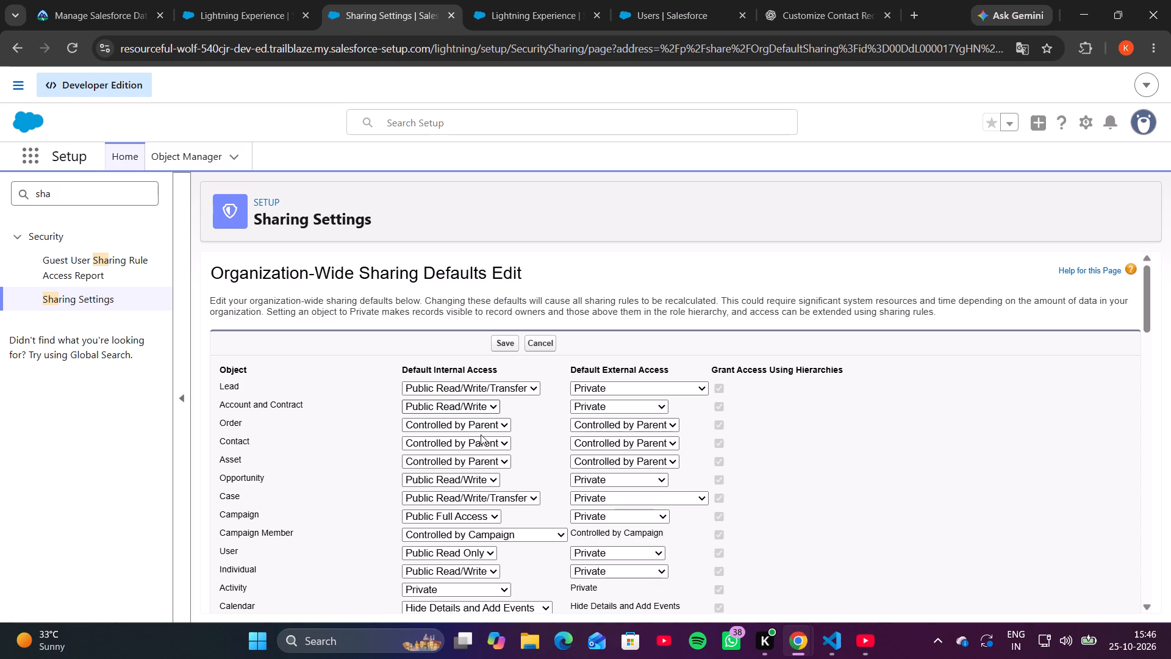
{"action": "left_click", "coordinate": [642, 406]}
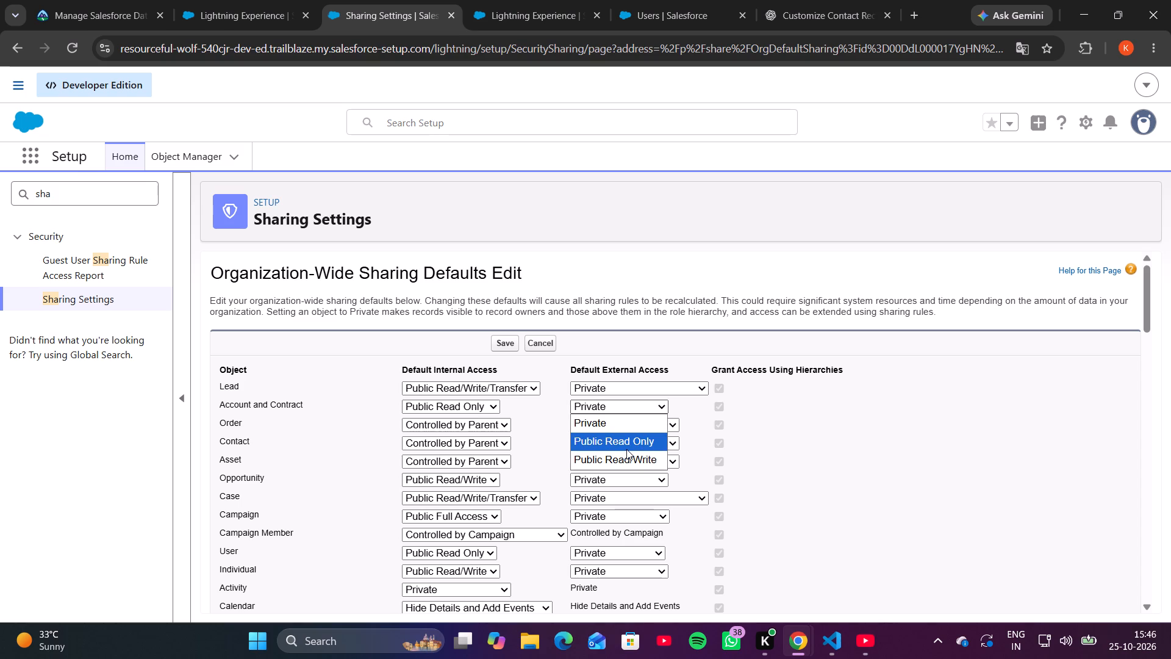
{"action": "left_click", "coordinate": [626, 449]}
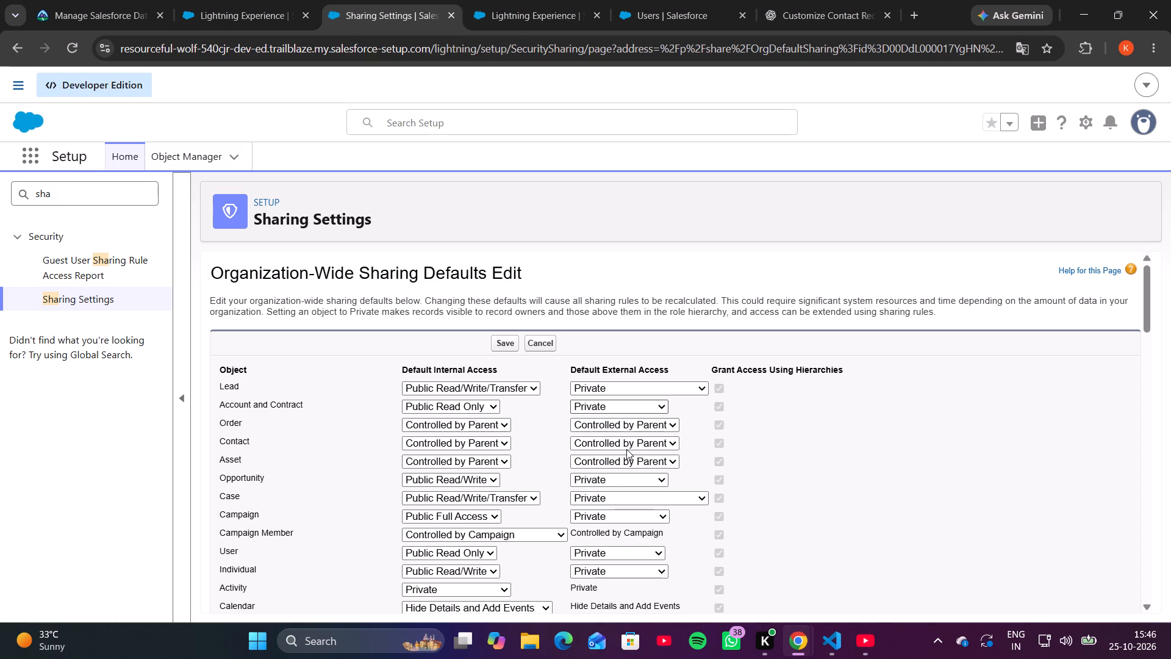
Set Opportunity default internal access to Private, save the organization-wide defaults, and accept the sharing rule recalculation.
{"action": "left_click", "coordinate": [452, 482]}
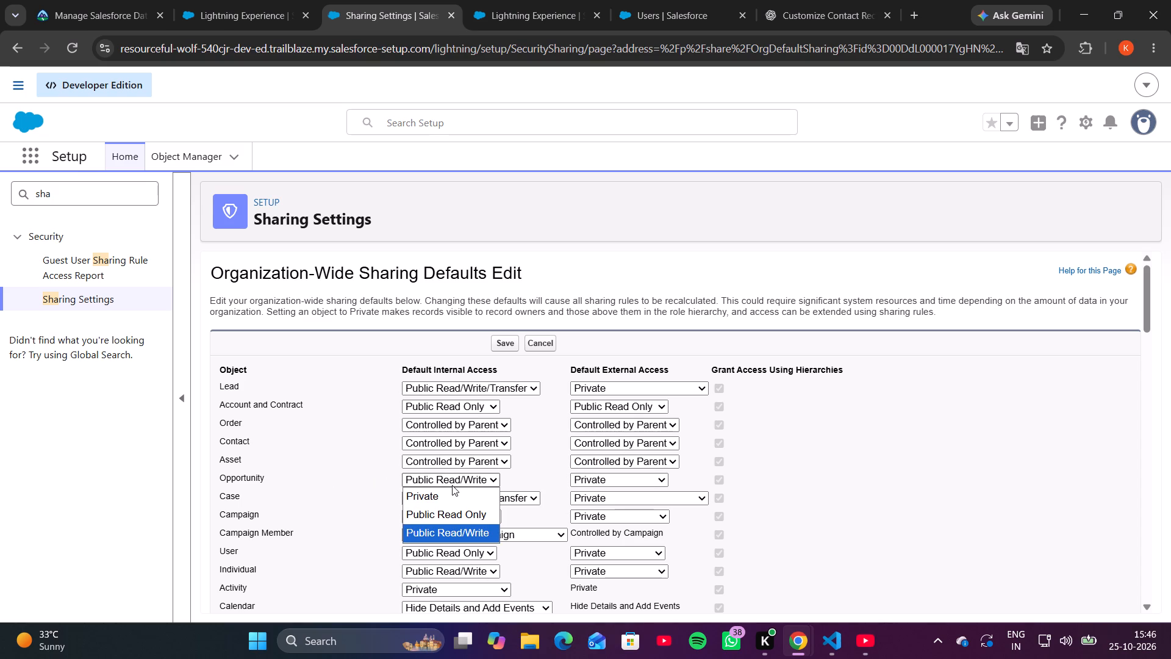
{"action": "left_click", "coordinate": [454, 503]}
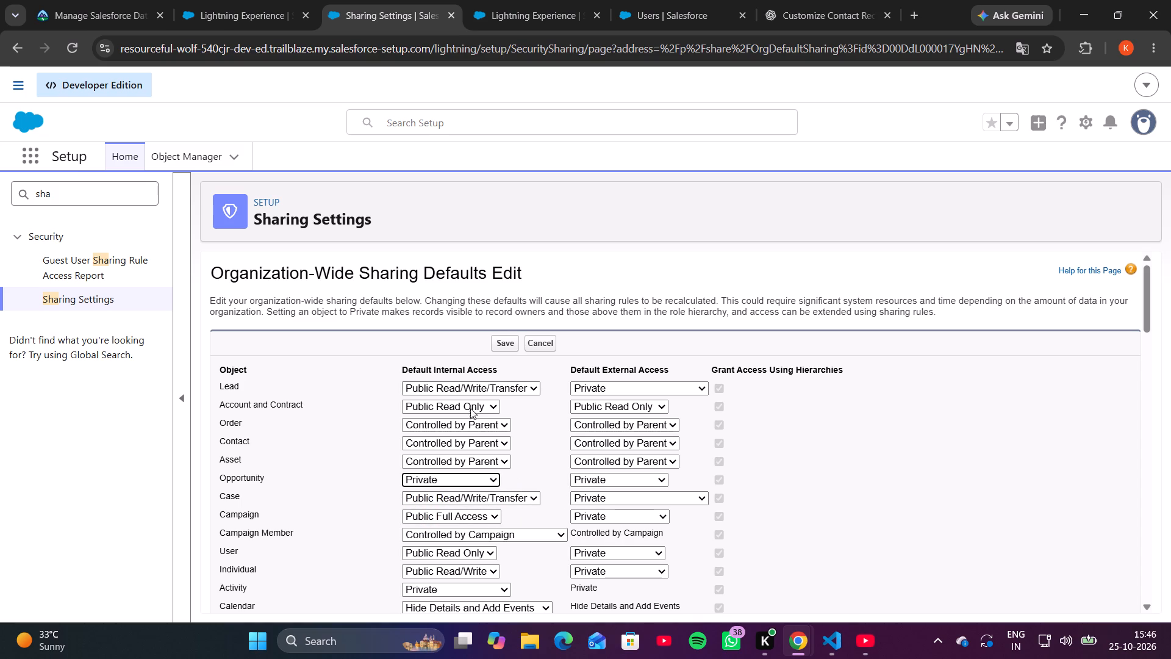
{"action": "left_click", "coordinate": [509, 348]}
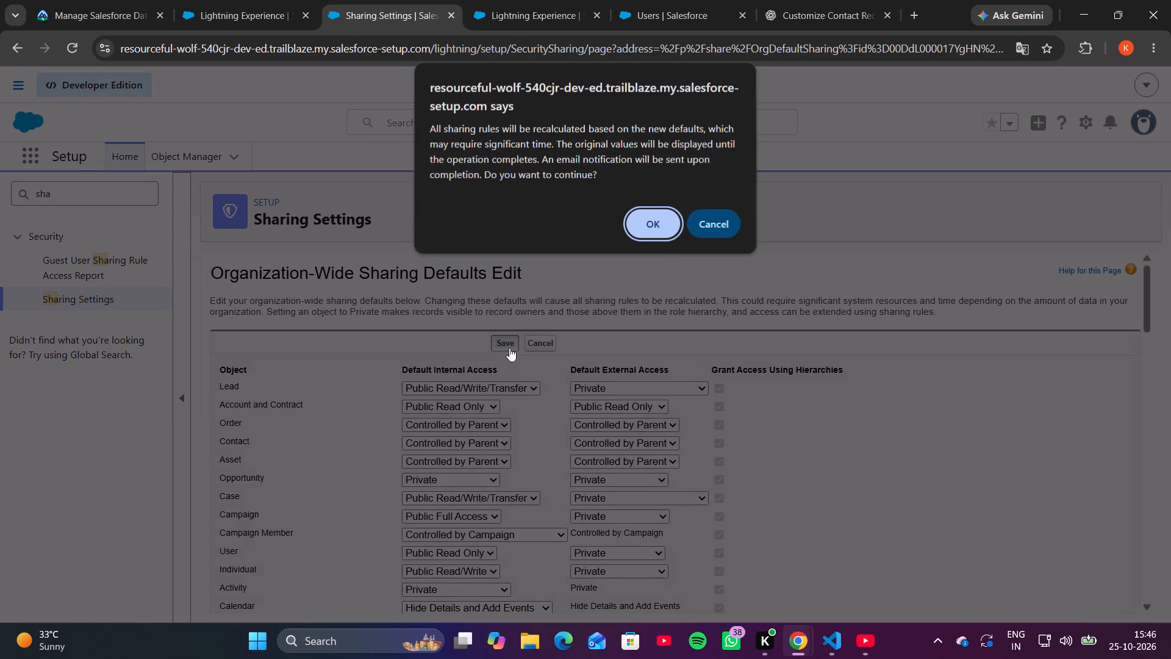
{"action": "left_click", "coordinate": [637, 220]}
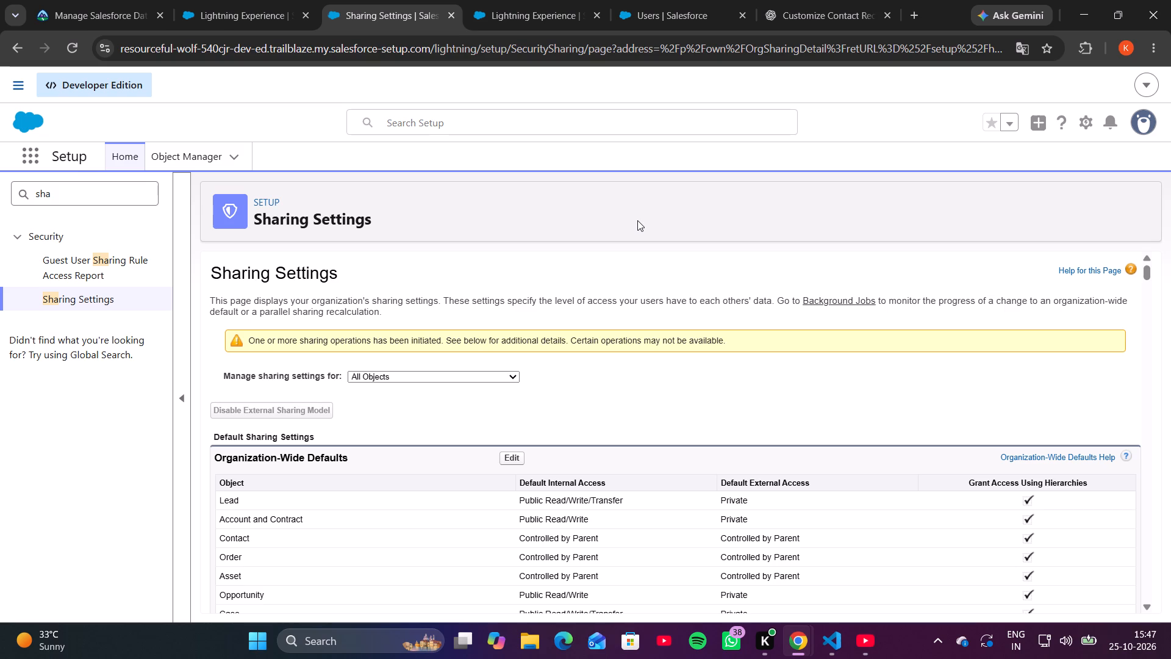
Reload the Sharing Settings page, reopen the organization-wide defaults for editing, and save them again.
{"action": "left_click", "coordinate": [76, 45]}
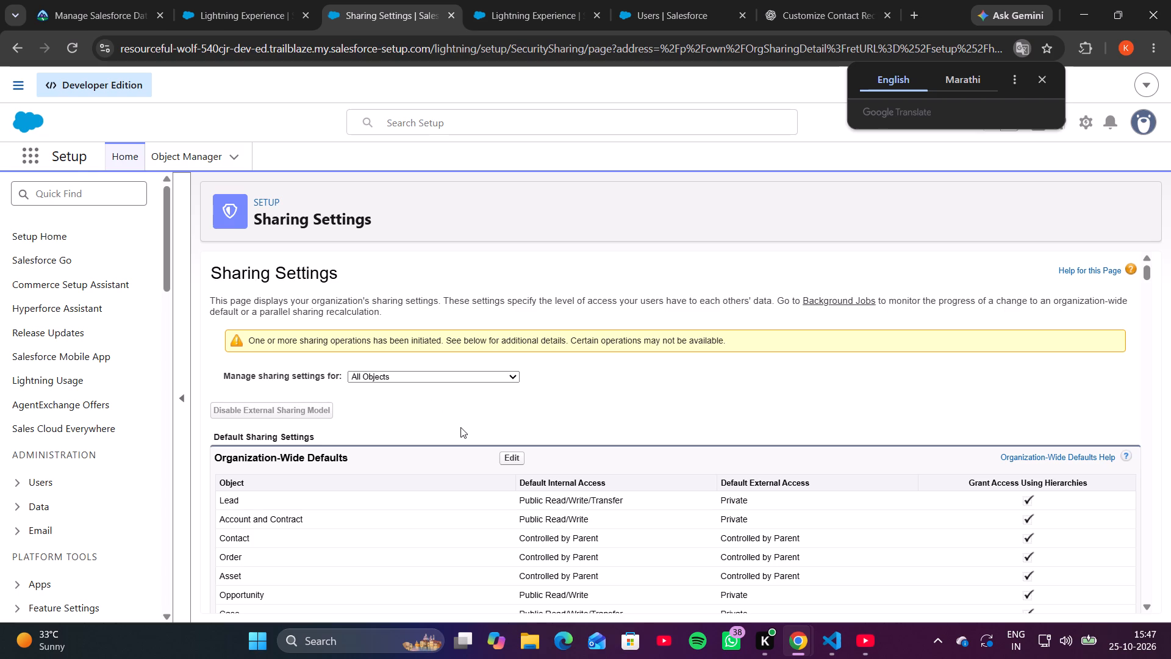
{"action": "left_click", "coordinate": [514, 453]}
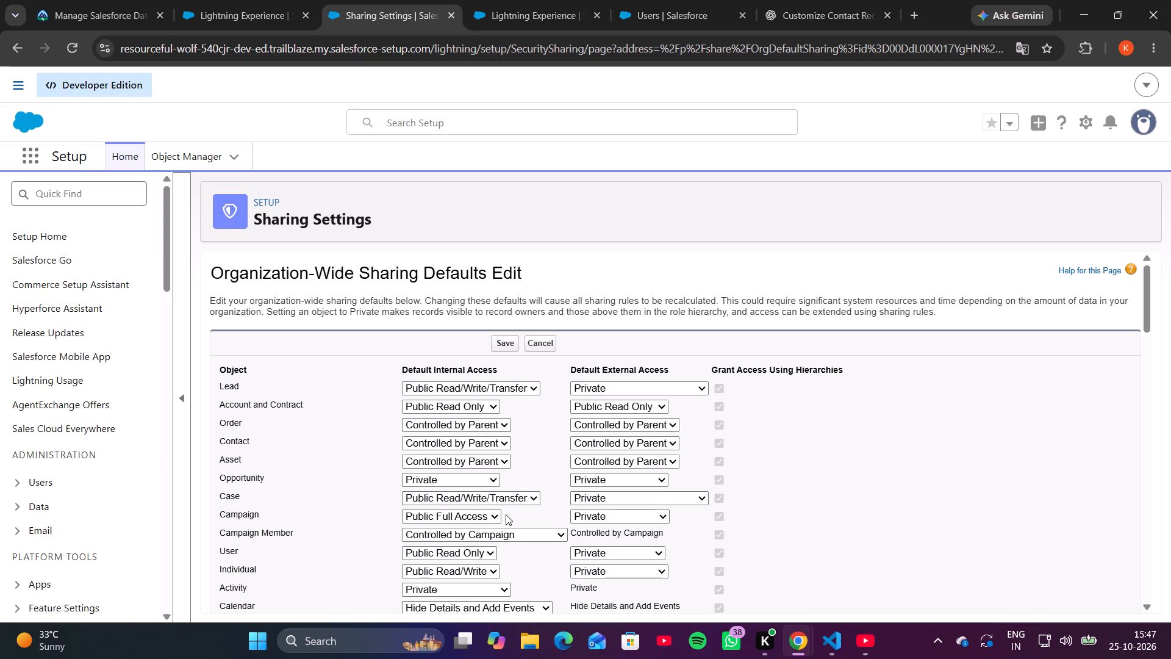
{"action": "left_click", "coordinate": [506, 342]}
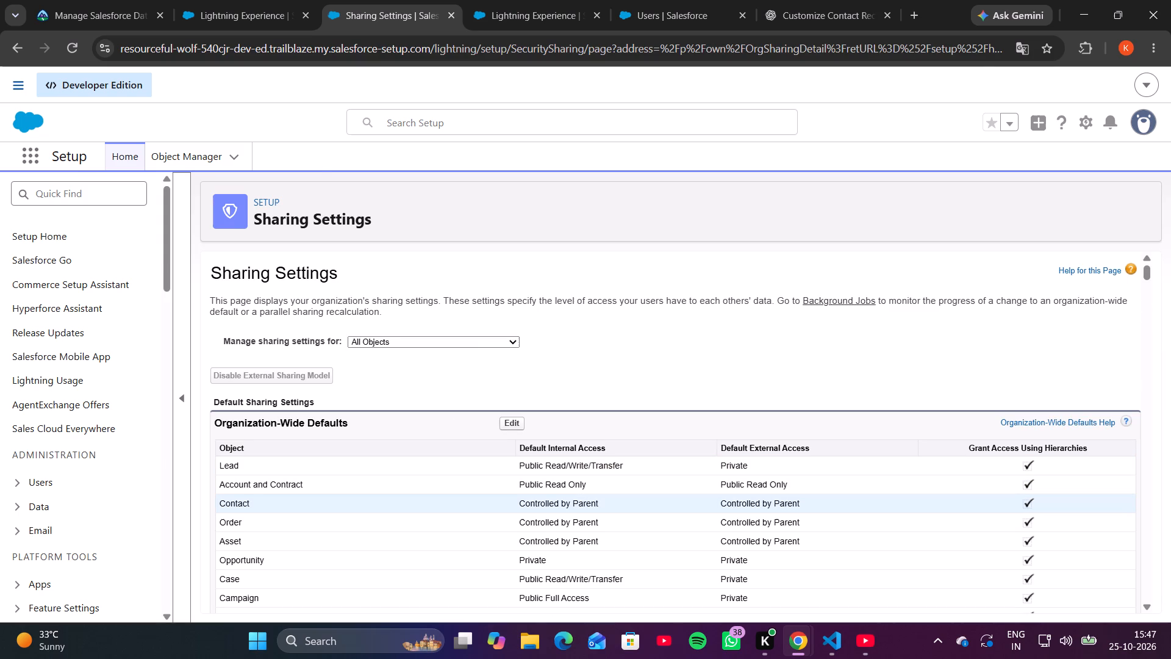
Return to the Trailhead unit Control What Your Users Can Access and check the challenge to earn 500 points.
{"action": "left_click", "coordinate": [118, 5]}
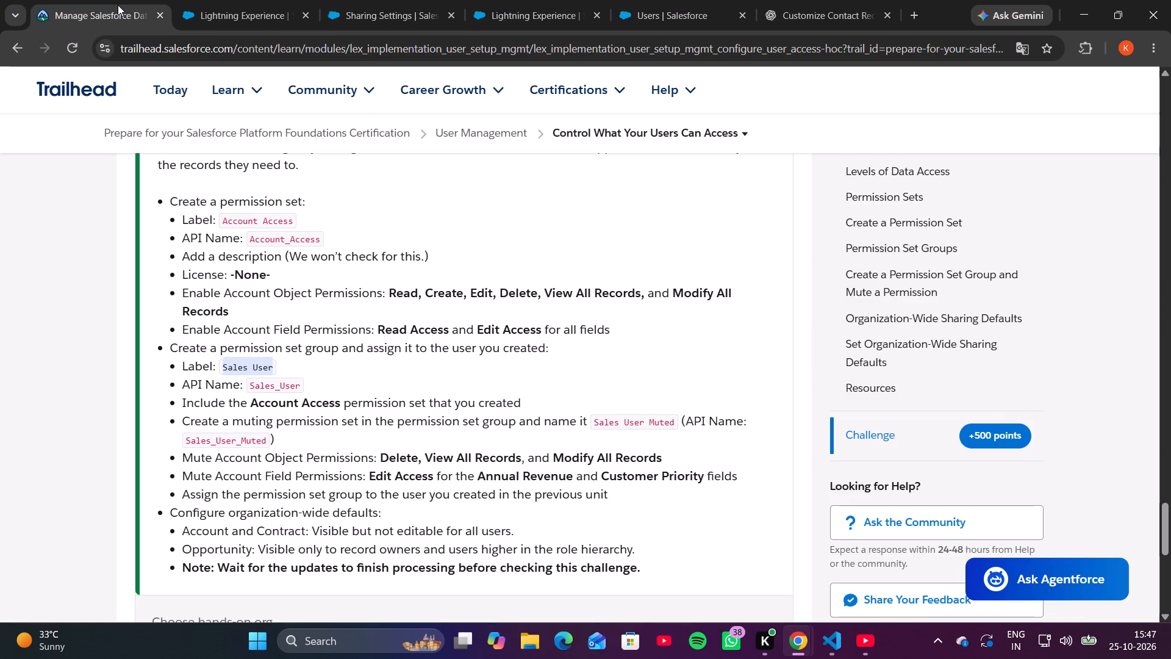
{"action": "scroll", "coordinate": [204, 319], "scroll_direction": "down", "scroll_amount": 2}
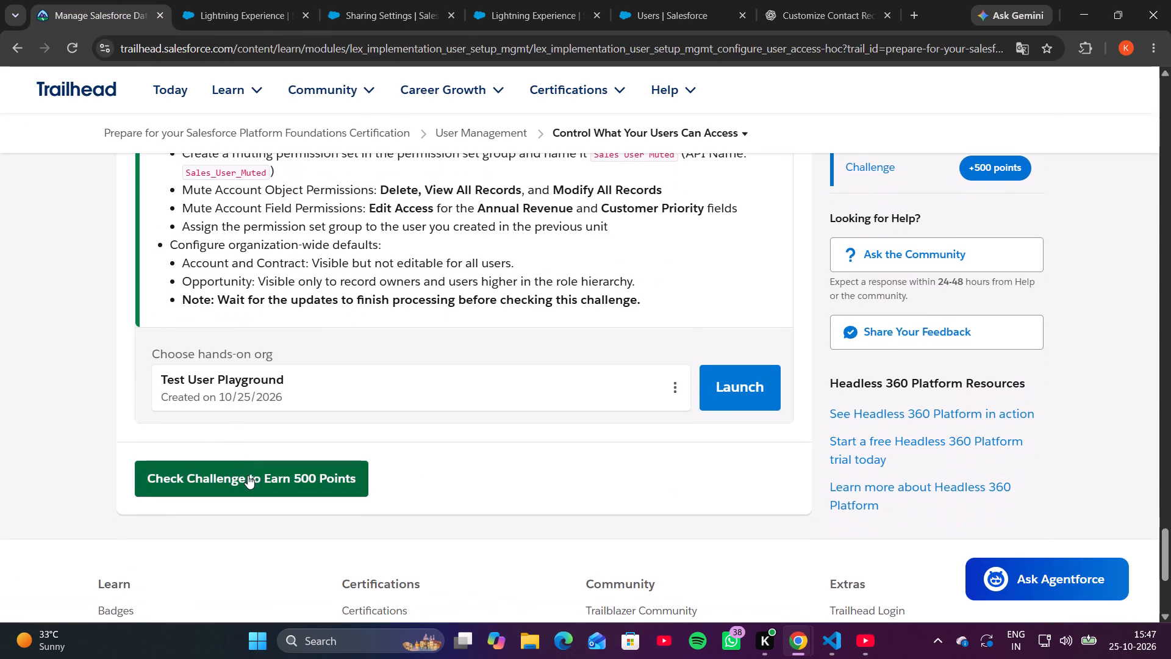
{"action": "left_click", "coordinate": [248, 475]}
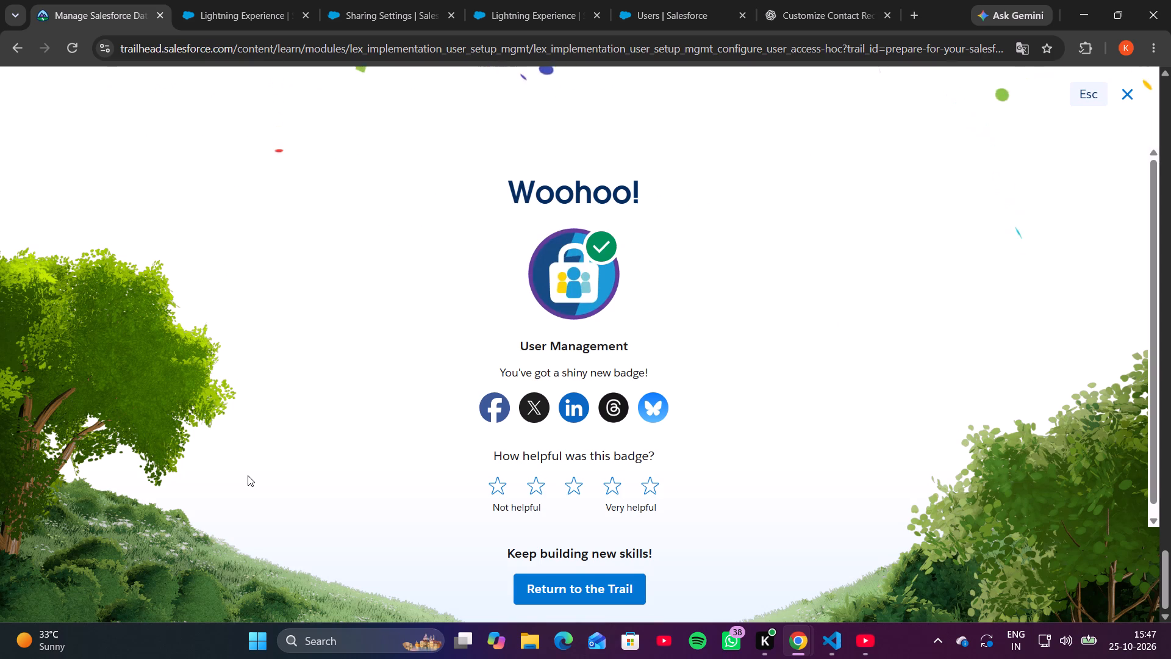
Return to the Platform Foundations Certification trail and open the AgentExchange Basics badge in the Navigate Salesforce section.
{"action": "left_click", "coordinate": [537, 596]}
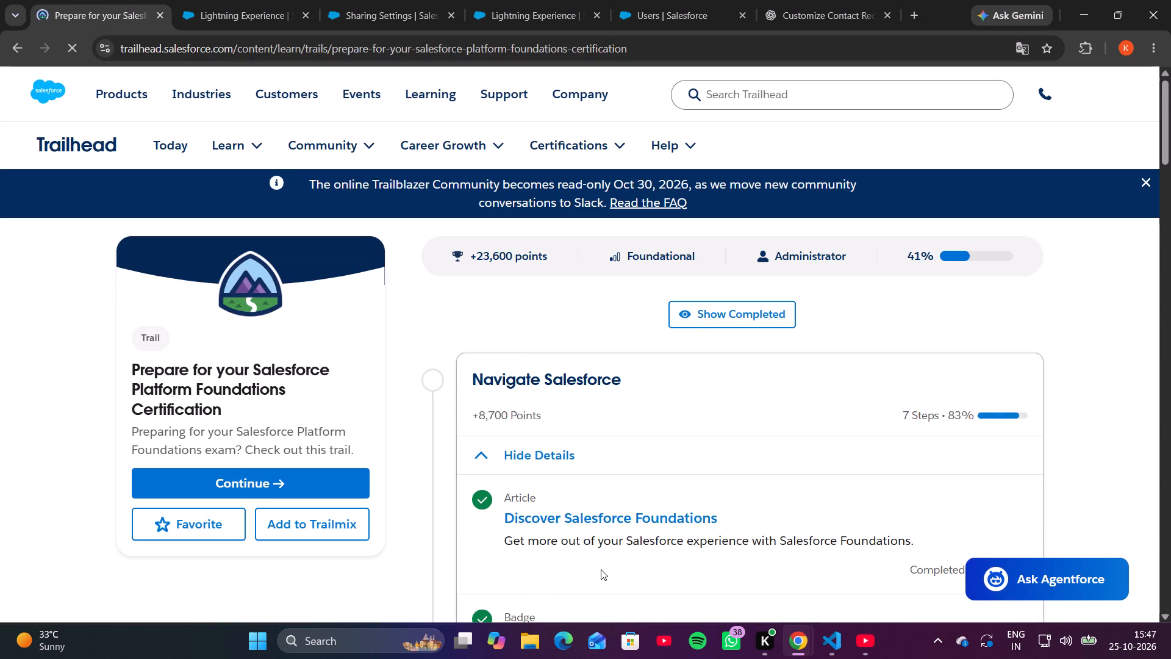
{"action": "scroll", "coordinate": [602, 569], "scroll_direction": "down", "scroll_amount": 6}
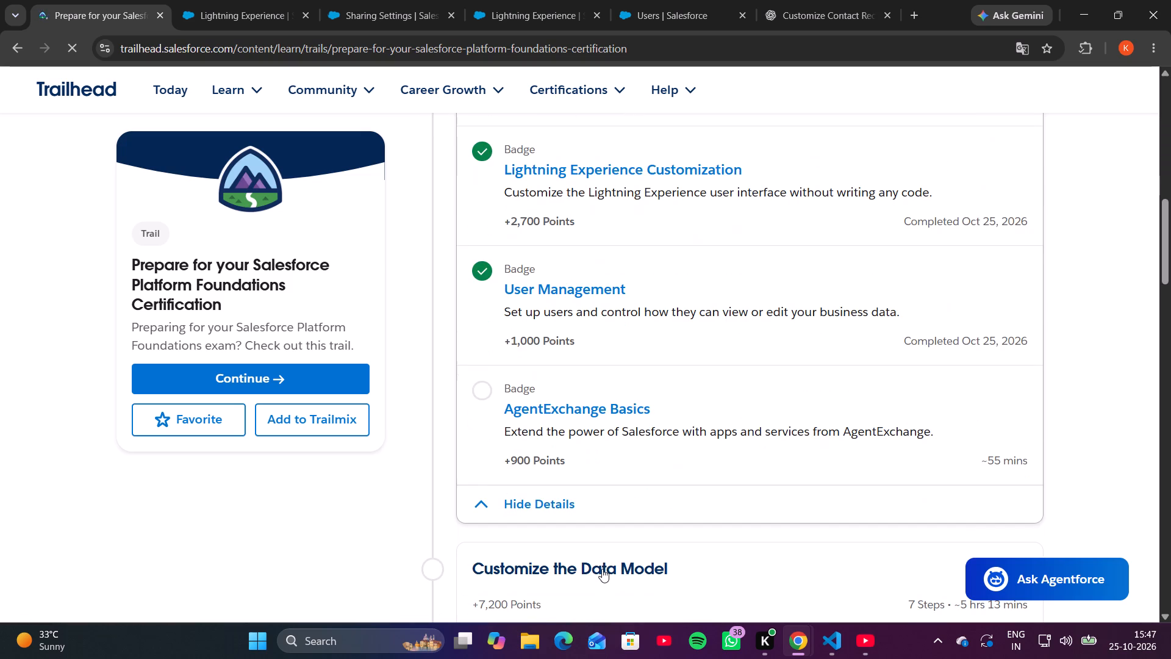
{"action": "scroll", "coordinate": [602, 569], "scroll_direction": "down", "scroll_amount": 2}
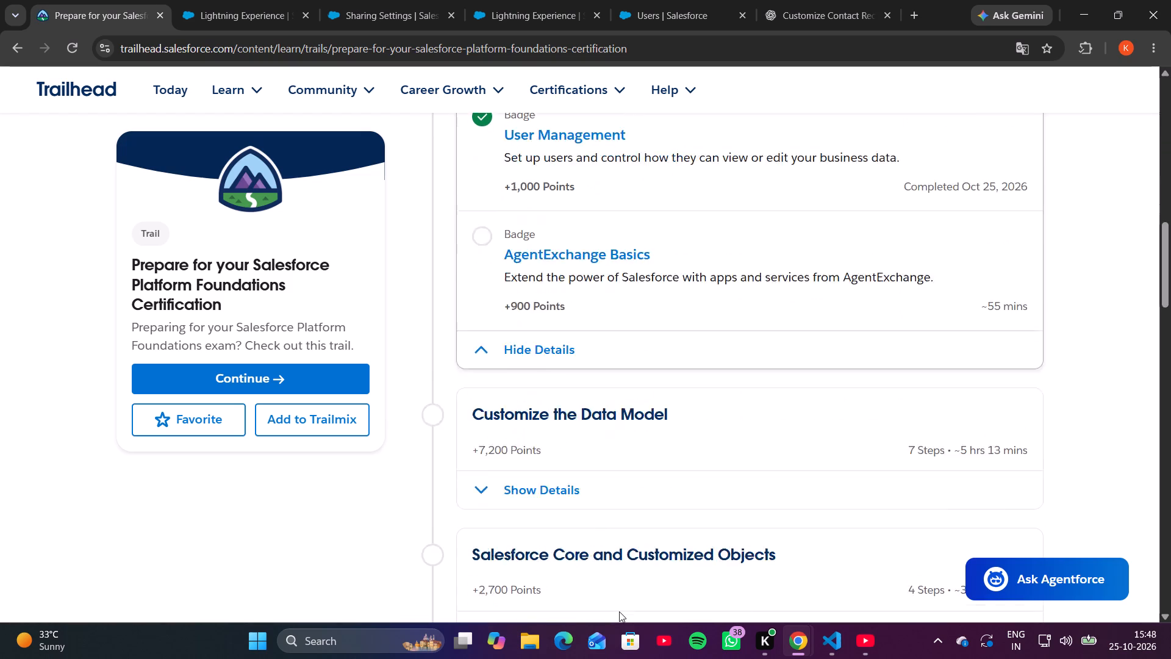
{"action": "scroll", "coordinate": [619, 611], "scroll_direction": "down", "scroll_amount": 6}
{"action": "scroll", "coordinate": [619, 611], "scroll_direction": "up", "scroll_amount": 9}
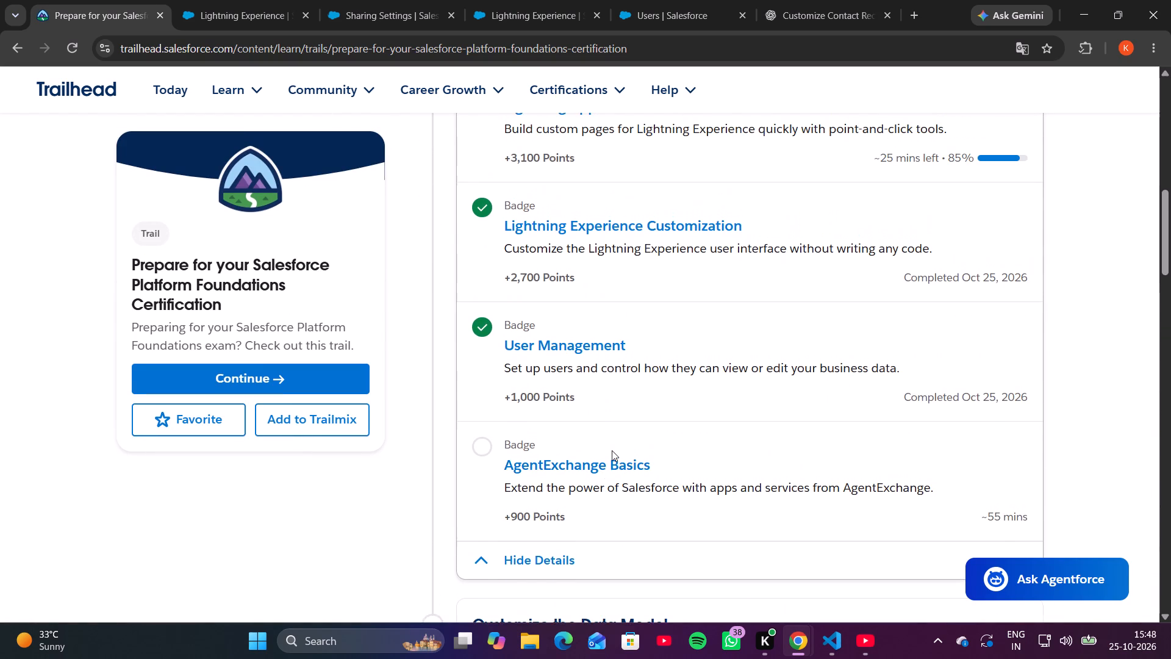
{"action": "left_click", "coordinate": [603, 470]}
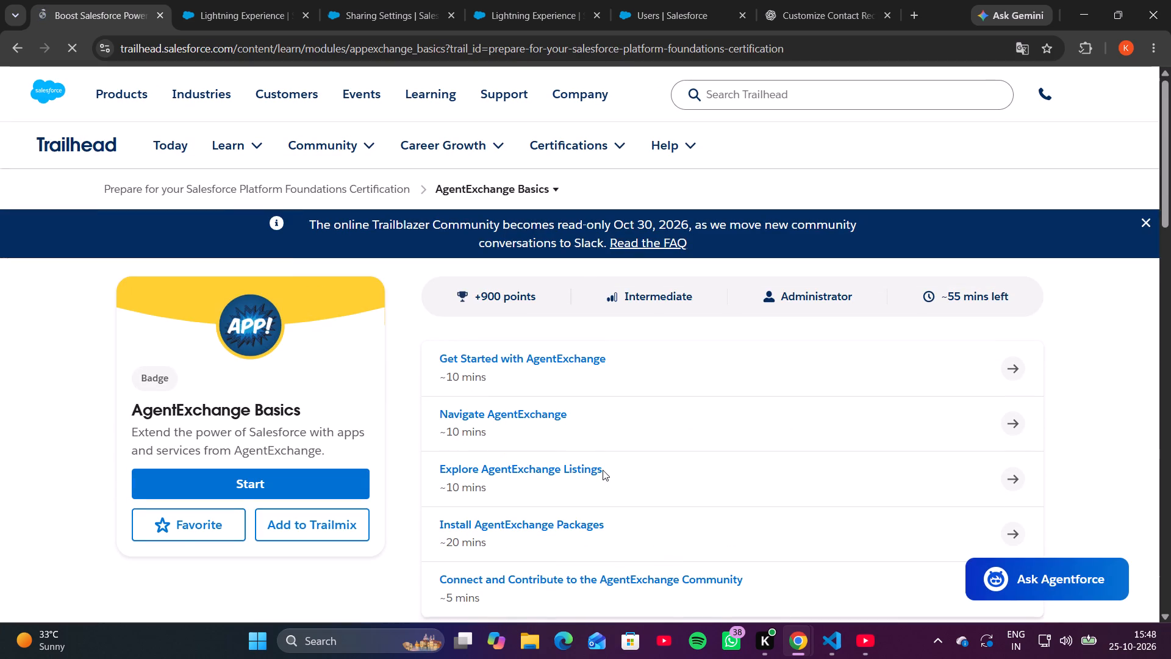
Open the Get Started with AgentExchange unit of the AgentExchange Basics badge.
{"action": "scroll", "coordinate": [575, 399], "scroll_direction": "left", "scroll_amount": 2}
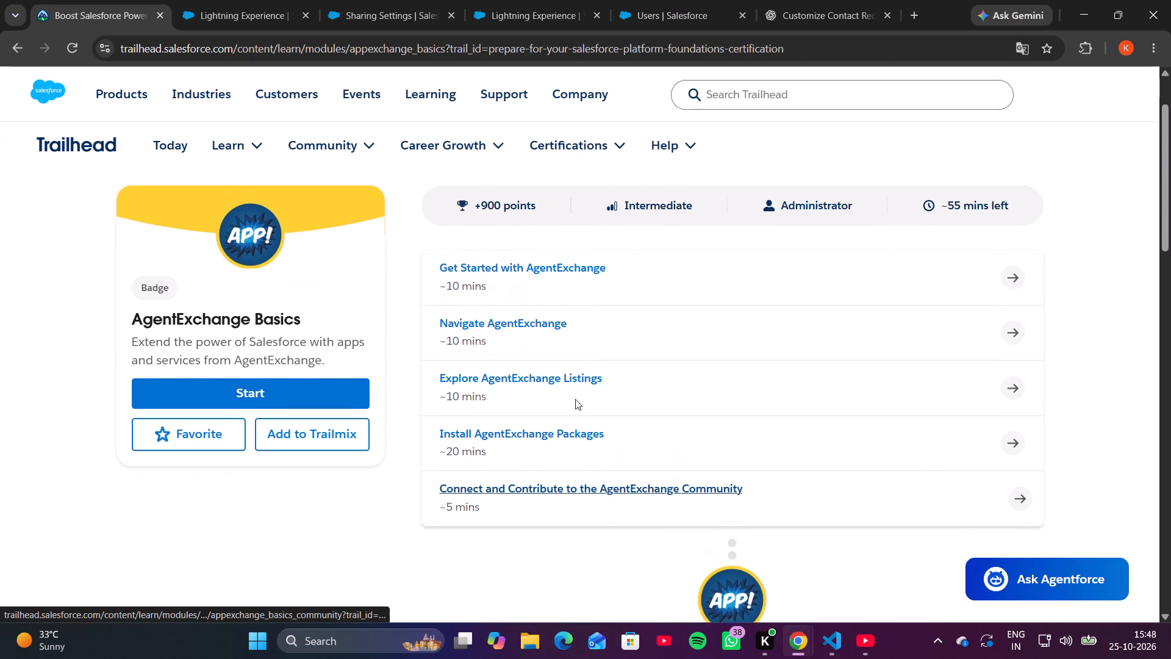
{"action": "scroll", "coordinate": [575, 399], "scroll_direction": "left", "scroll_amount": 1}
{"action": "left_click", "coordinate": [532, 295]}
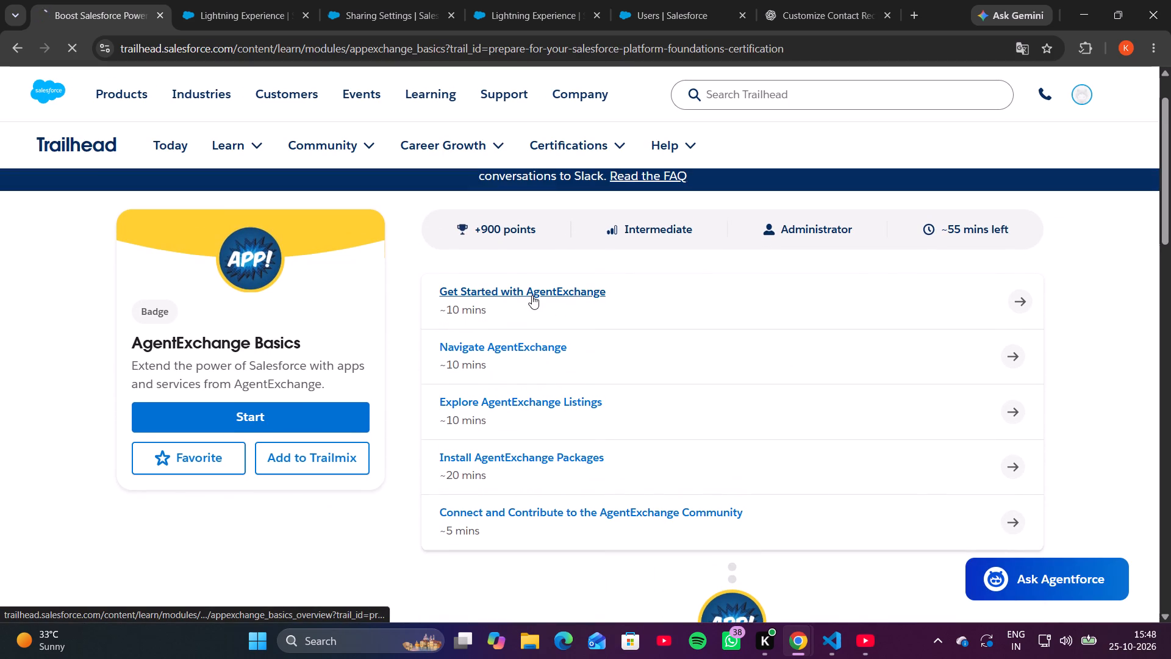
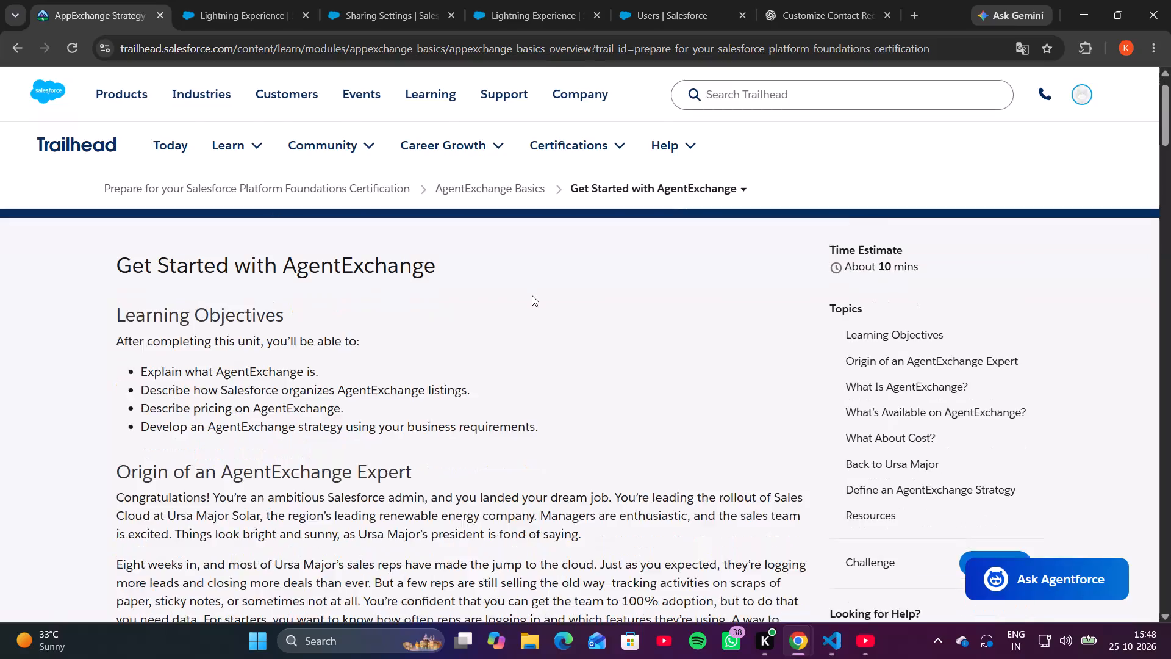
{"action": "scroll", "coordinate": [532, 295], "scroll_direction": "down", "scroll_amount": 11}
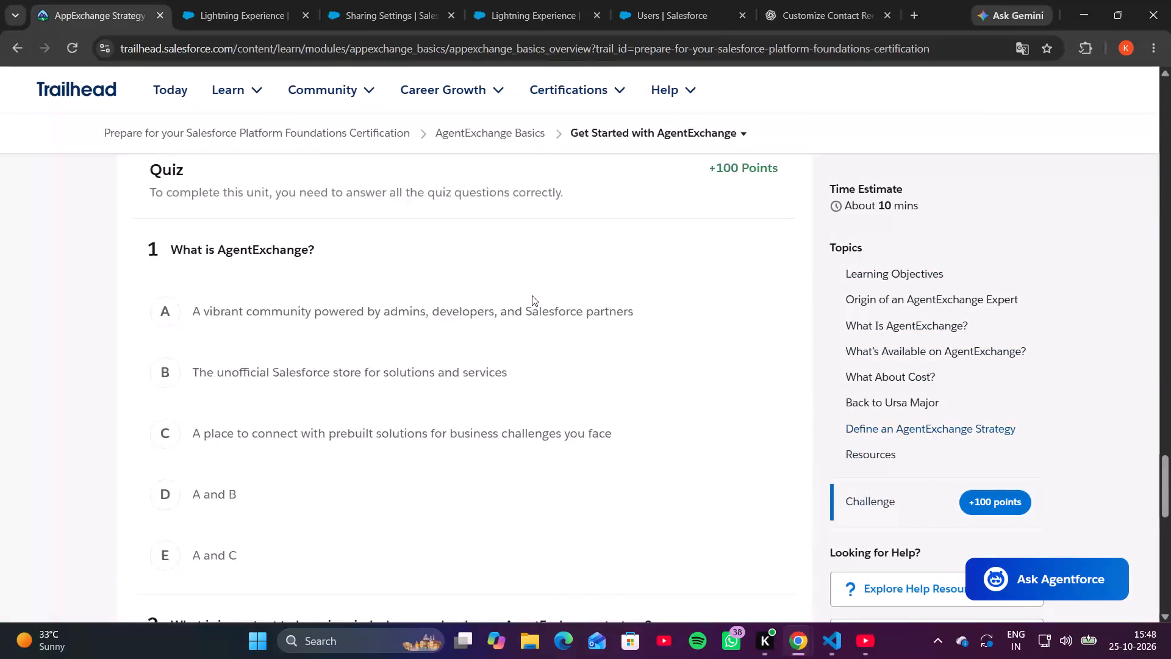
{"action": "scroll", "coordinate": [532, 295], "scroll_direction": "up", "scroll_amount": 2}
{"action": "scroll", "coordinate": [532, 295], "scroll_direction": "down", "scroll_amount": 2}
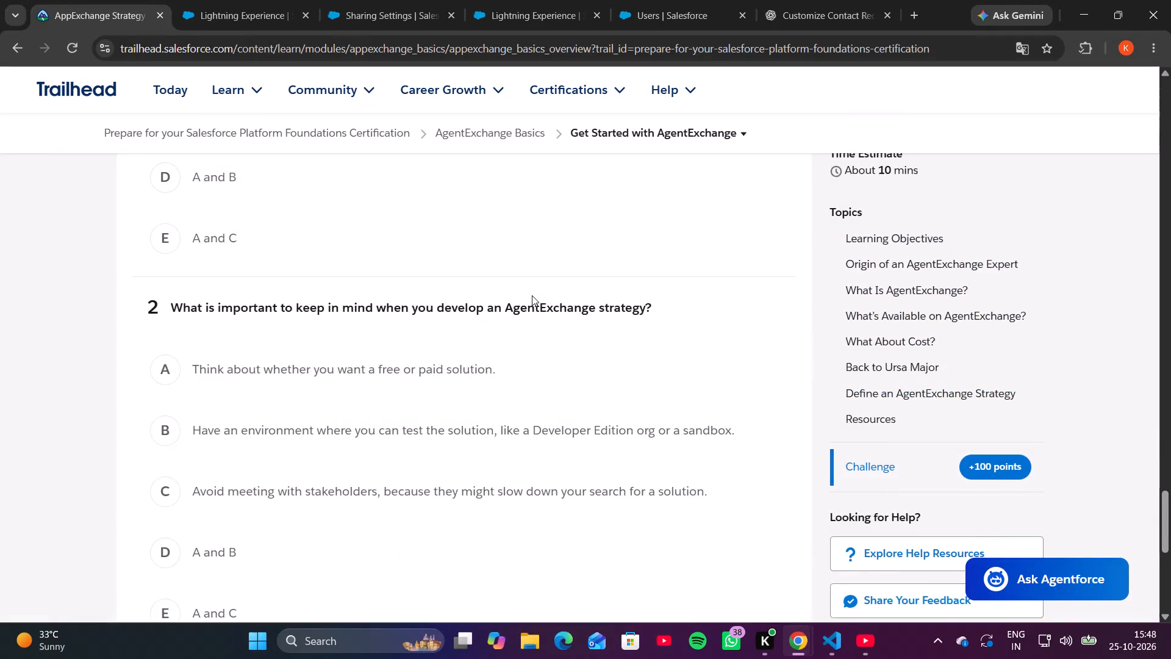
{"action": "scroll", "coordinate": [532, 295], "scroll_direction": "down", "scroll_amount": 1}
{"action": "scroll", "coordinate": [532, 295], "scroll_direction": "up", "scroll_amount": 1}
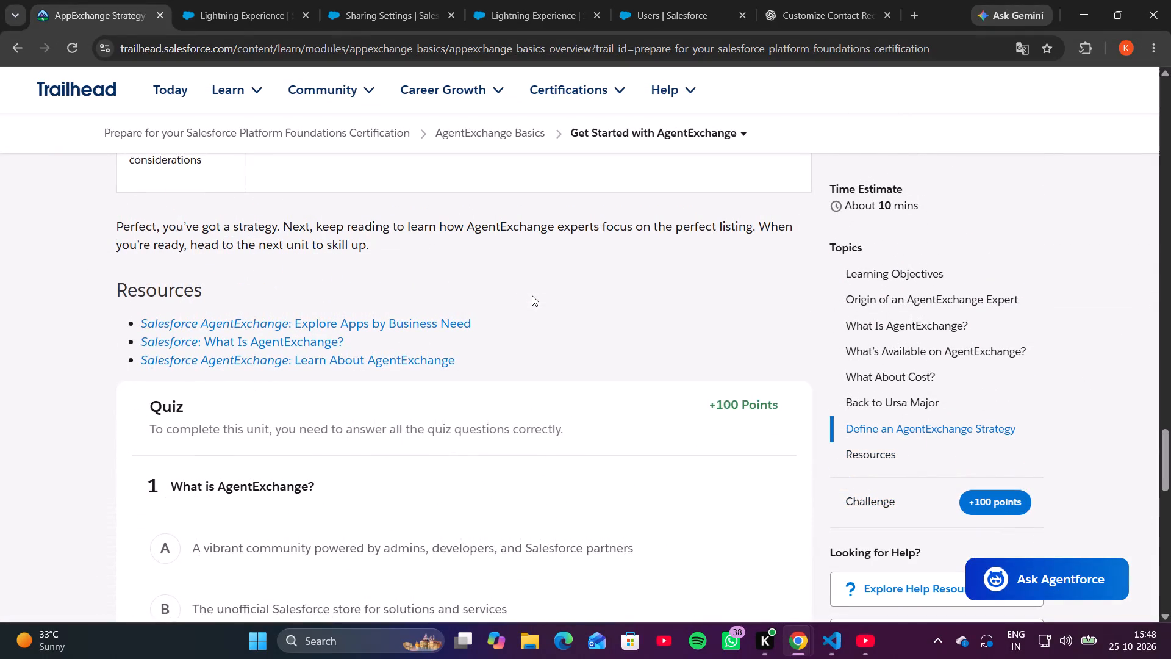
{"action": "scroll", "coordinate": [532, 295], "scroll_direction": "down", "scroll_amount": 1}
{"action": "left_click_drag", "start_coordinate": [148, 391], "coordinate": [269, 264]}
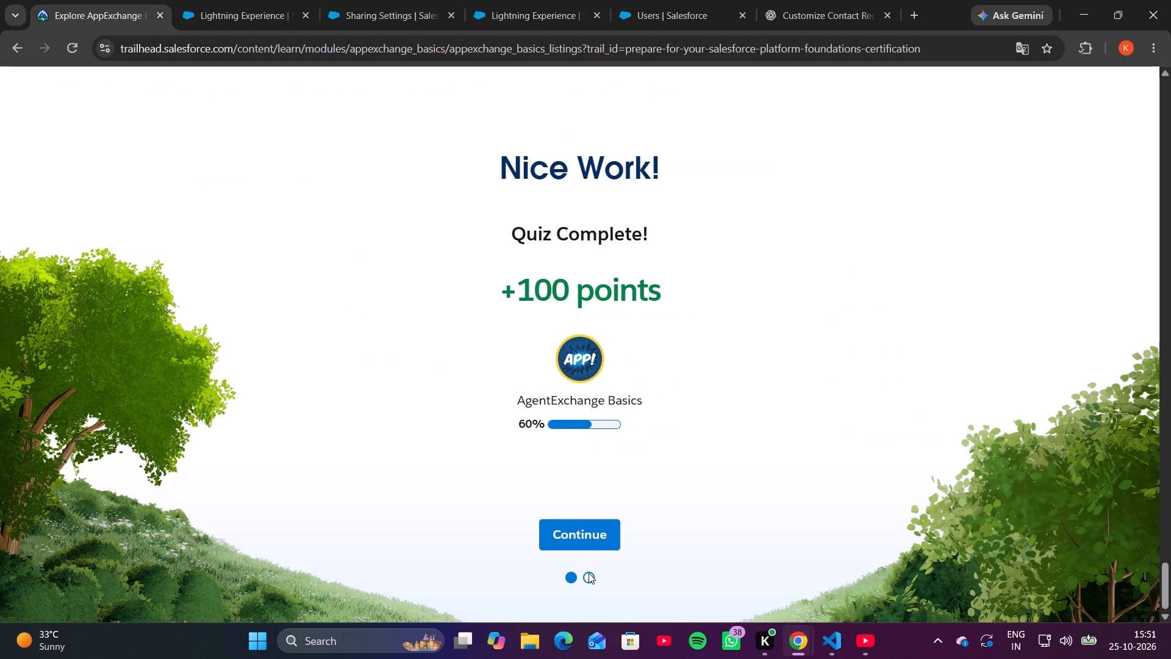
Continue past the quiz completion pages to the Install AgentExchange Packages unit.
{"action": "left_click", "coordinate": [598, 531]}
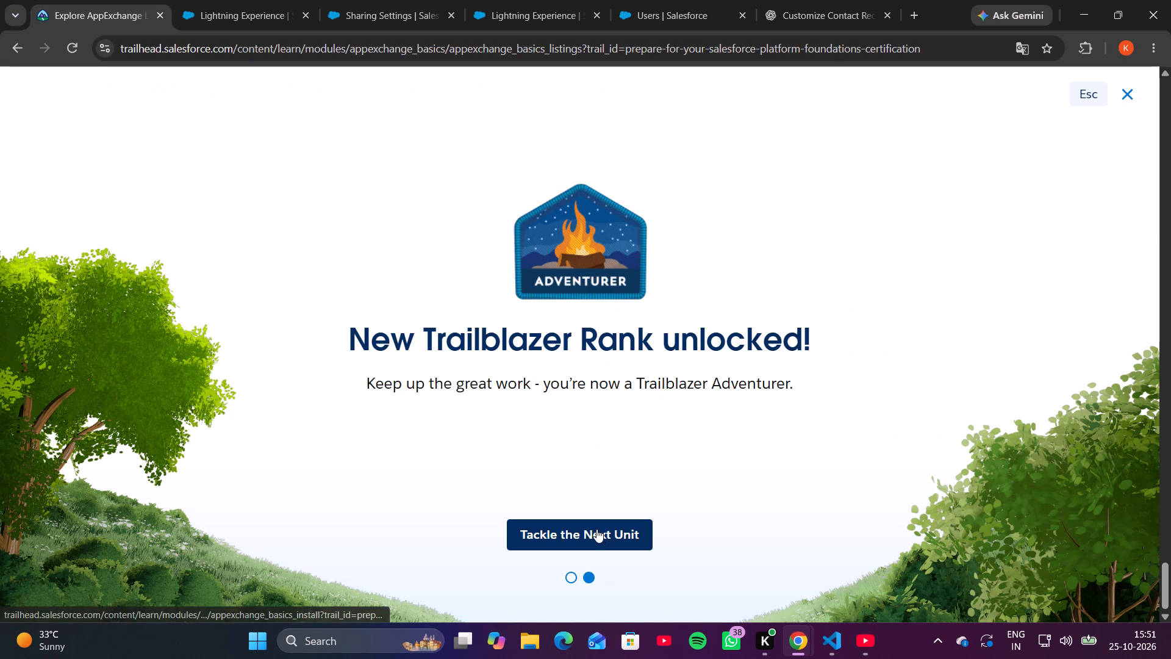
{"action": "left_click", "coordinate": [596, 529]}
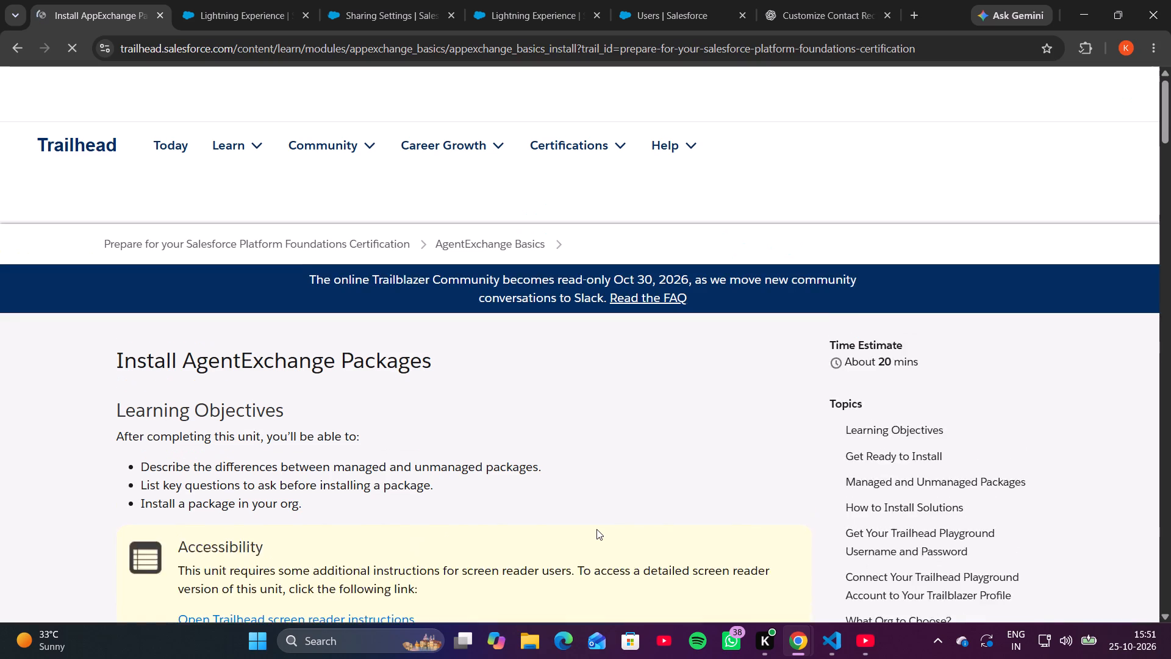
Review the Install AgentExchange Packages unit's installation instructions and its hands-on challenge requirements.
{"action": "scroll", "coordinate": [557, 574], "scroll_direction": "down", "scroll_amount": 10}
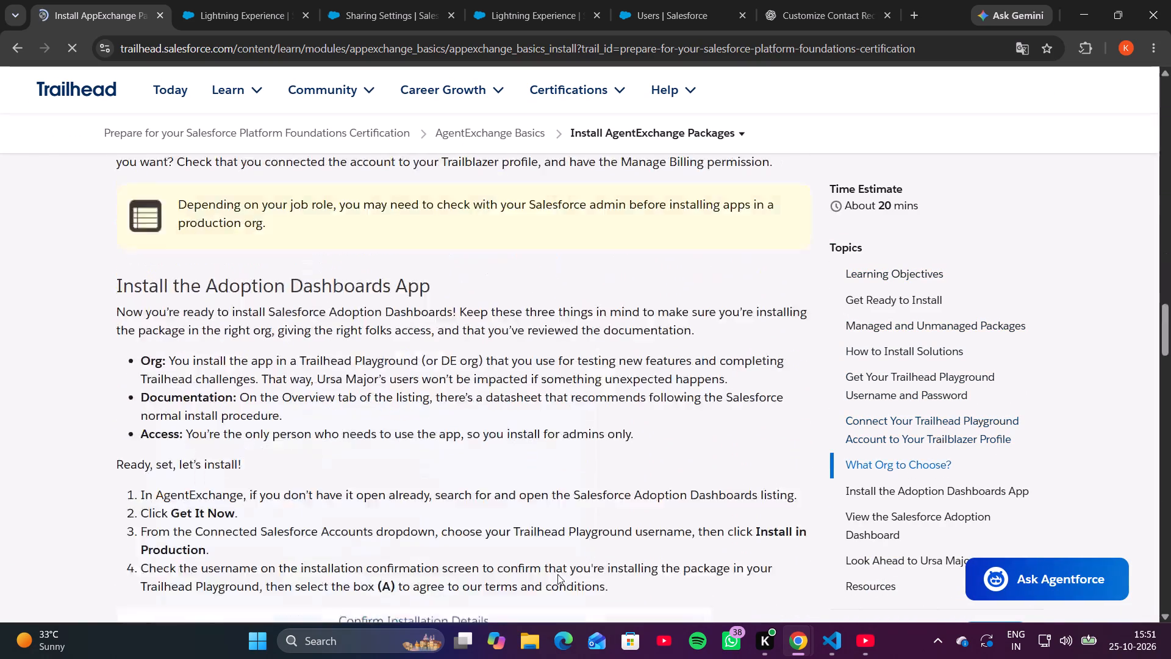
{"action": "scroll", "coordinate": [557, 574], "scroll_direction": "down", "scroll_amount": 5}
{"action": "scroll", "coordinate": [557, 574], "scroll_direction": "up", "scroll_amount": 3}
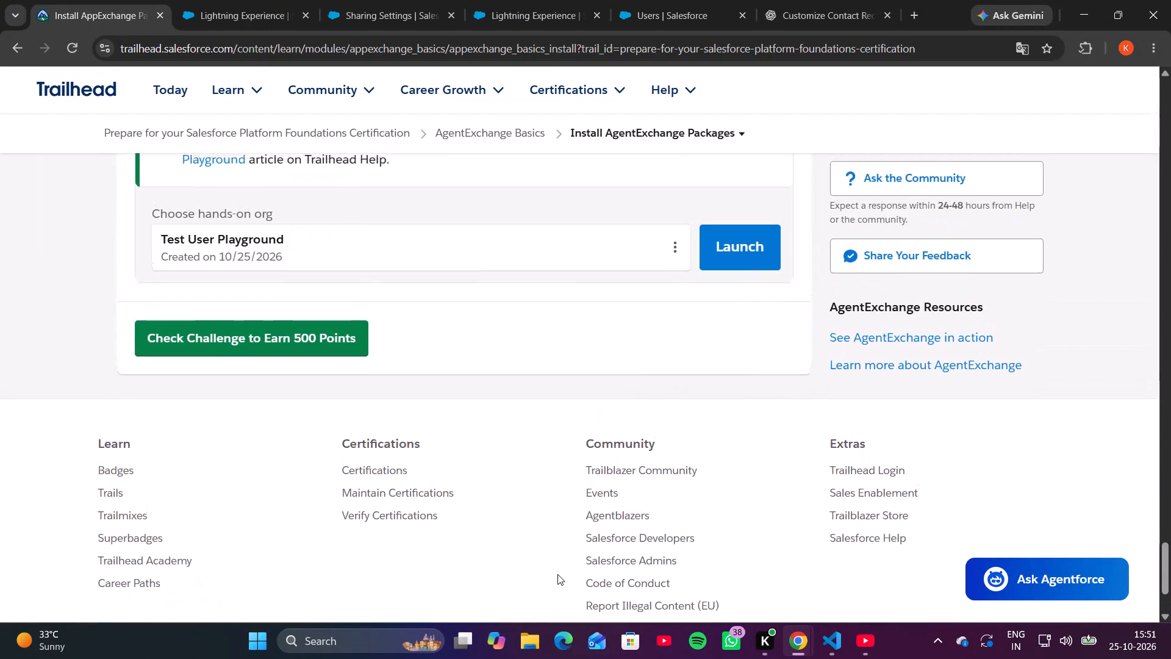
{"action": "scroll", "coordinate": [557, 574], "scroll_direction": "up", "scroll_amount": 4}
{"action": "scroll", "coordinate": [557, 574], "scroll_direction": "down", "scroll_amount": 2}
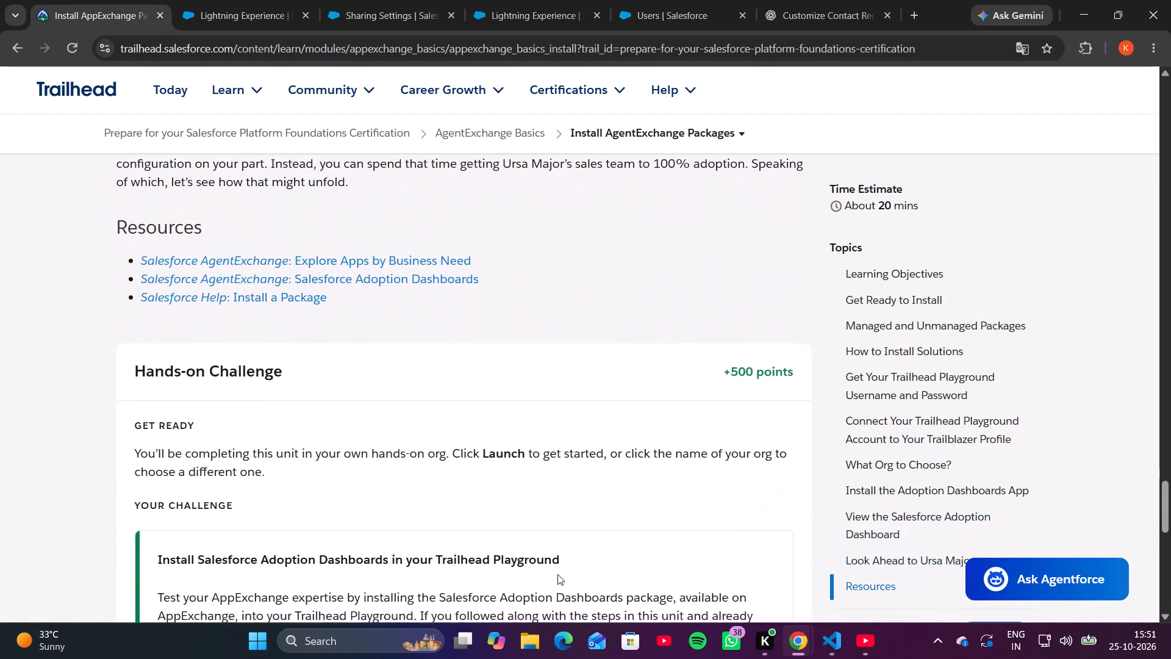
{"action": "scroll", "coordinate": [557, 574], "scroll_direction": "up", "scroll_amount": 8}
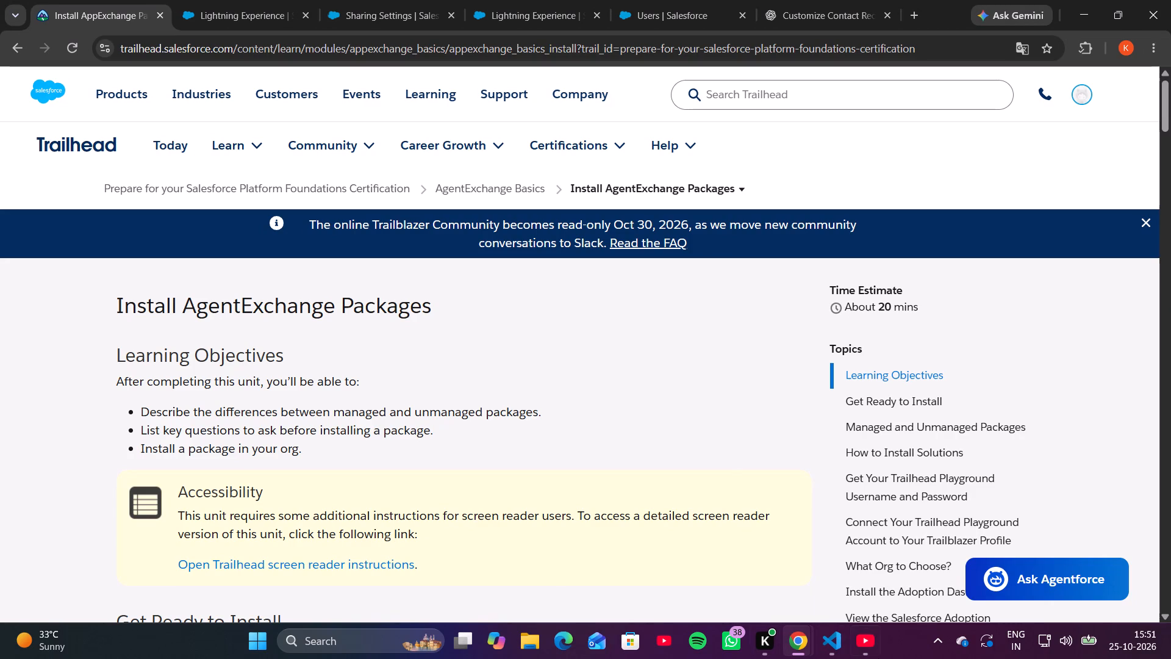
{"action": "scroll", "coordinate": [285, 343], "scroll_direction": "down", "scroll_amount": 1}
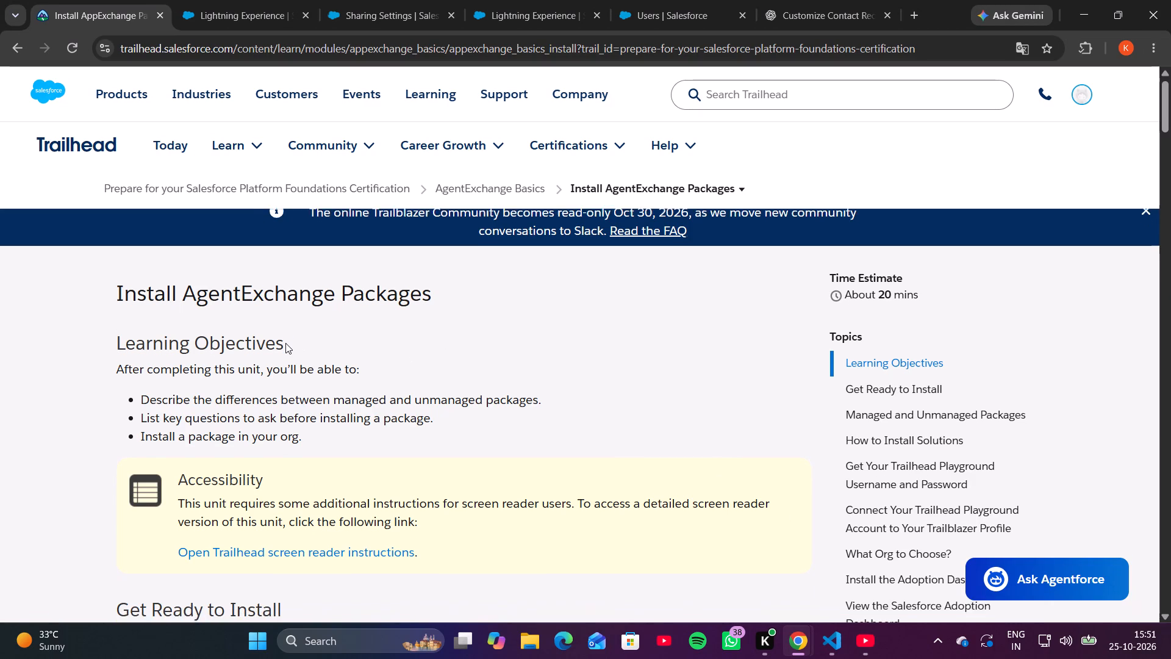
{"action": "scroll", "coordinate": [285, 343], "scroll_direction": "down", "scroll_amount": 1}
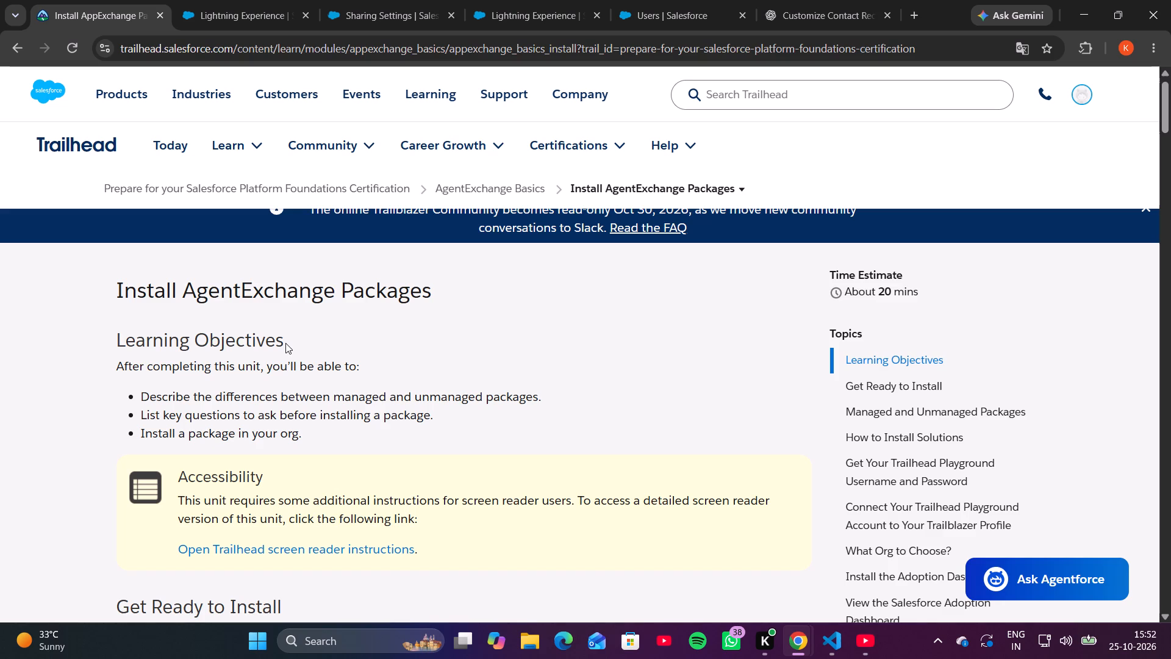
{"action": "scroll", "coordinate": [379, 482], "scroll_direction": "down", "scroll_amount": 6}
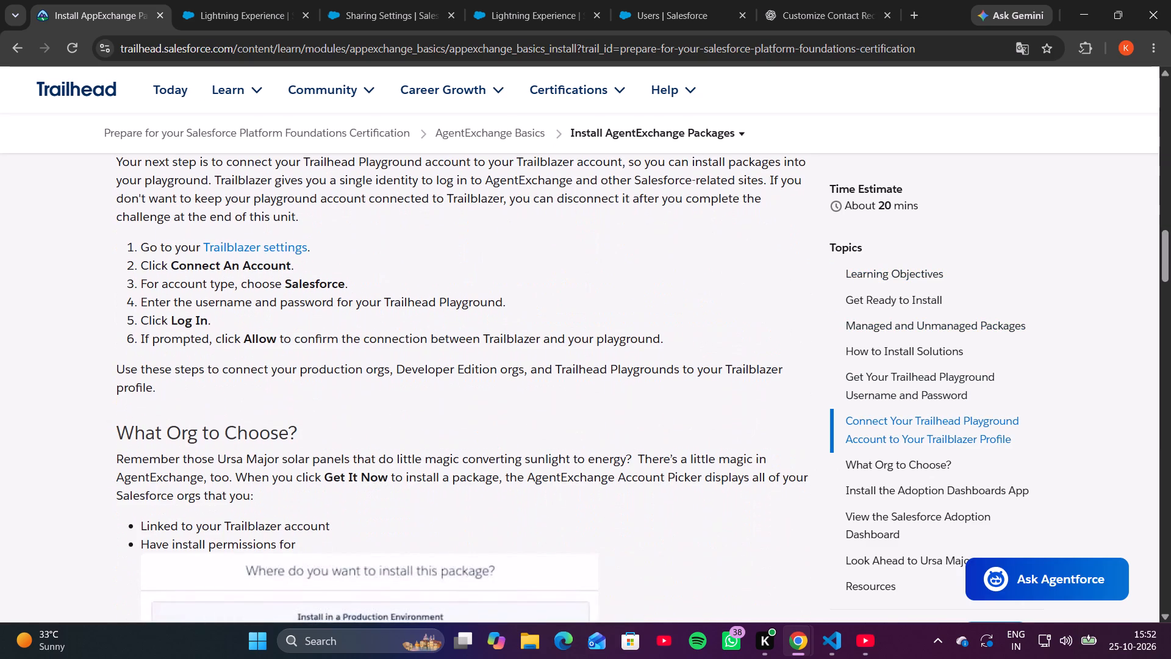
{"action": "scroll", "coordinate": [379, 482], "scroll_direction": "down", "scroll_amount": 10}
{"action": "scroll", "coordinate": [379, 482], "scroll_direction": "up", "scroll_amount": 1}
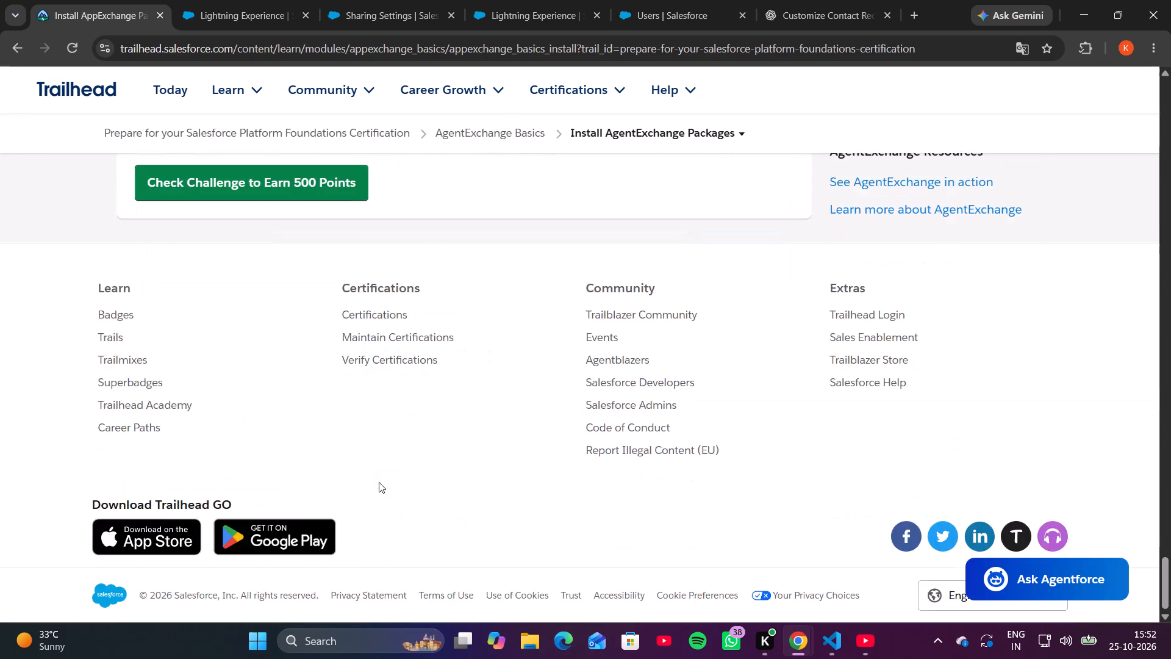
{"action": "scroll", "coordinate": [379, 482], "scroll_direction": "up", "scroll_amount": 1}
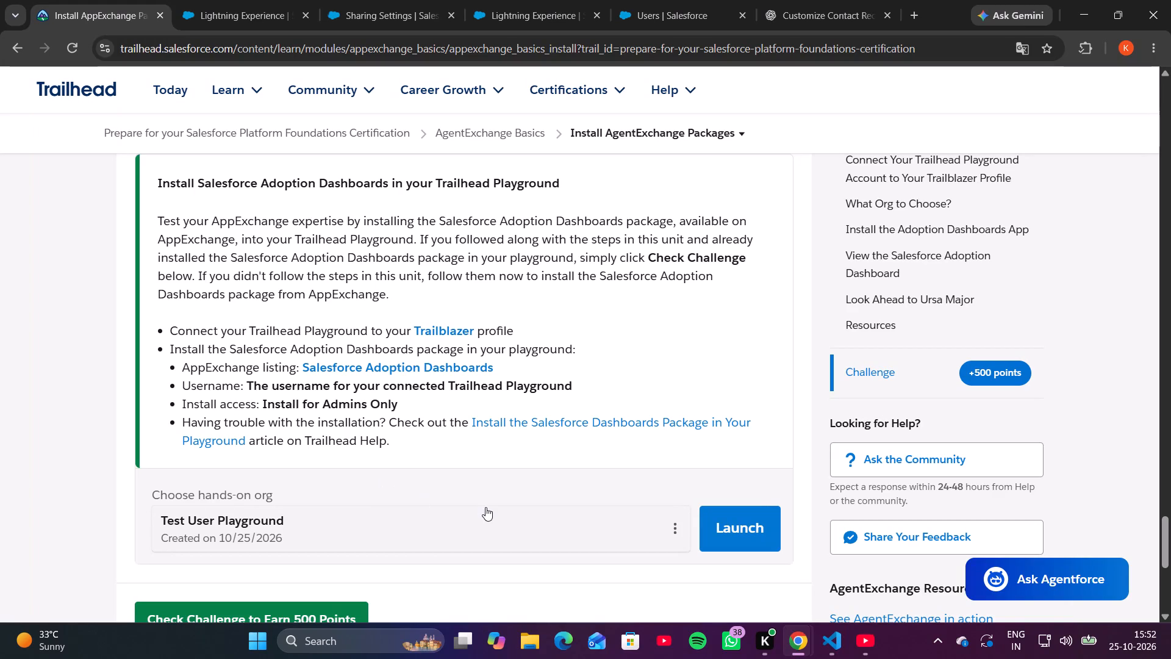
{"action": "left_click", "coordinate": [728, 531]}
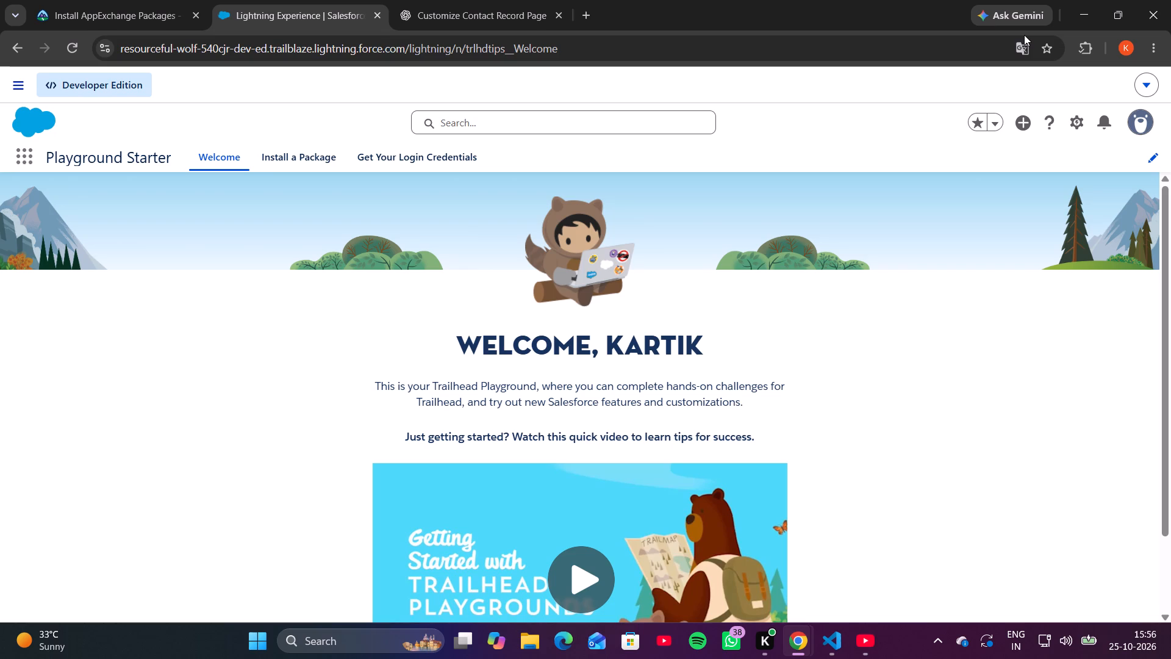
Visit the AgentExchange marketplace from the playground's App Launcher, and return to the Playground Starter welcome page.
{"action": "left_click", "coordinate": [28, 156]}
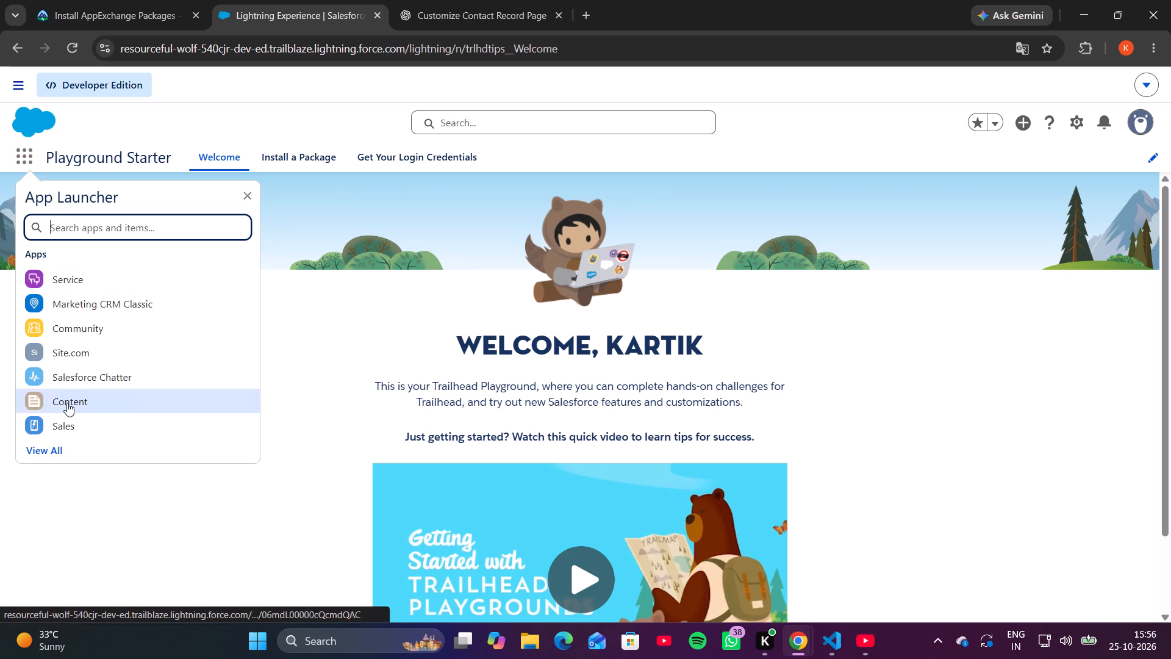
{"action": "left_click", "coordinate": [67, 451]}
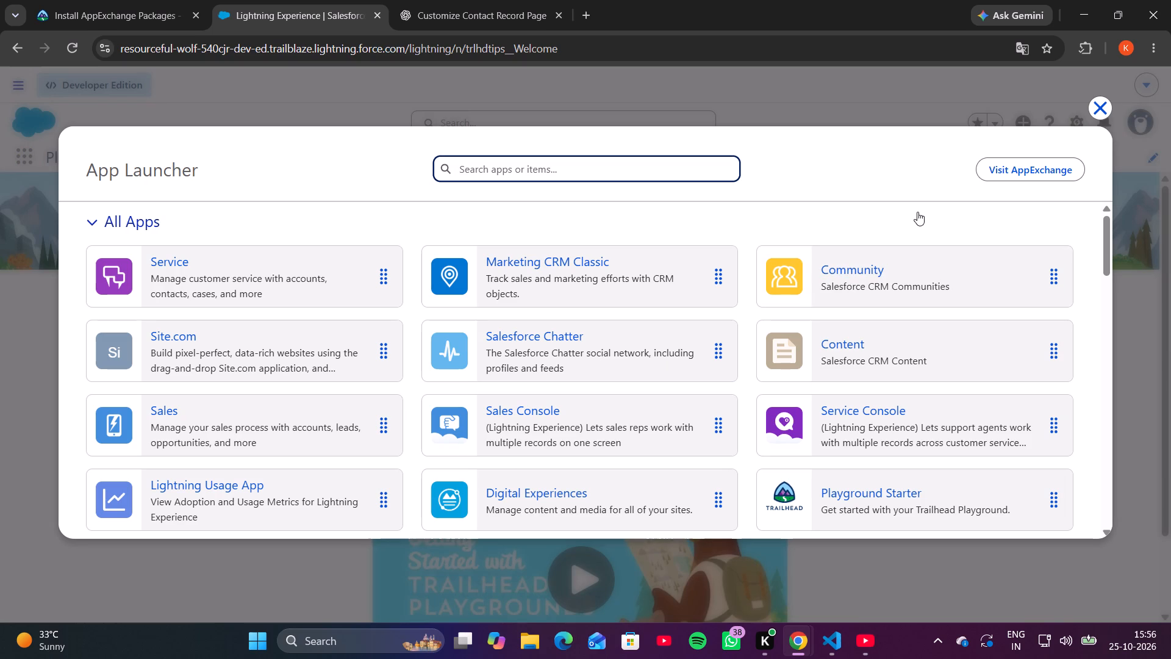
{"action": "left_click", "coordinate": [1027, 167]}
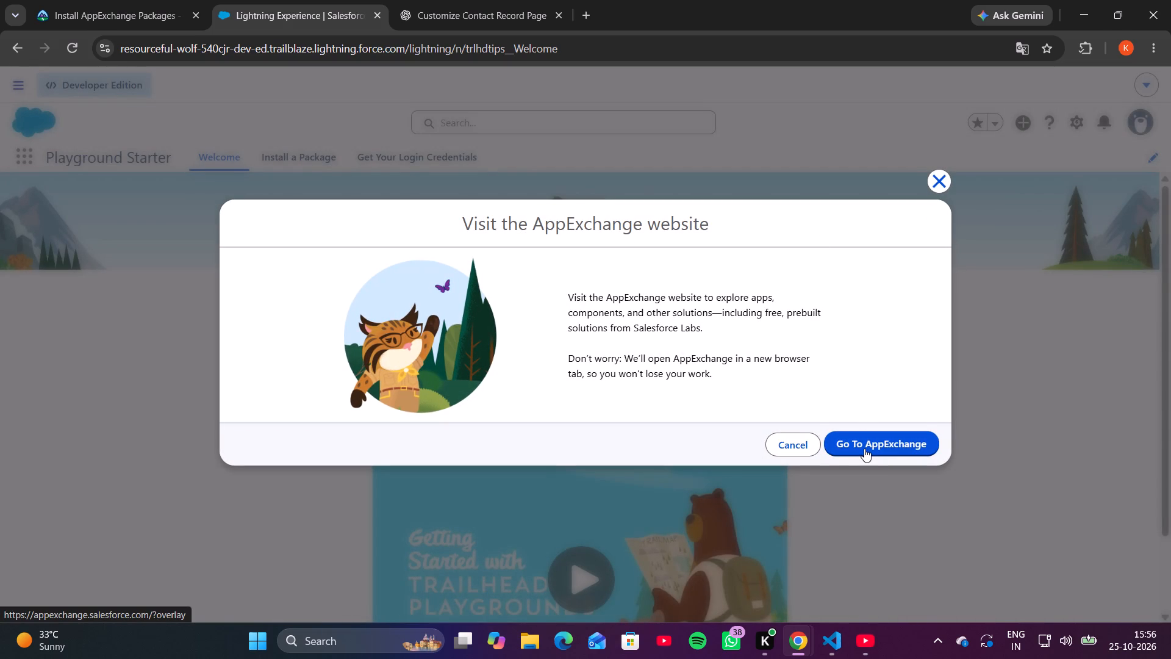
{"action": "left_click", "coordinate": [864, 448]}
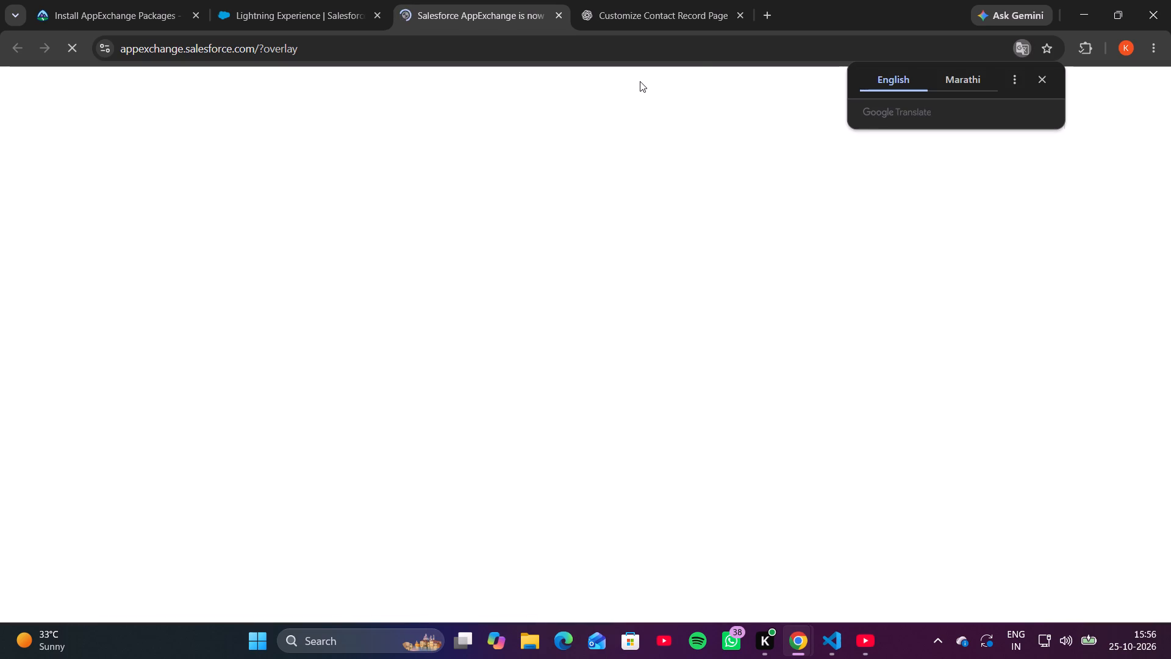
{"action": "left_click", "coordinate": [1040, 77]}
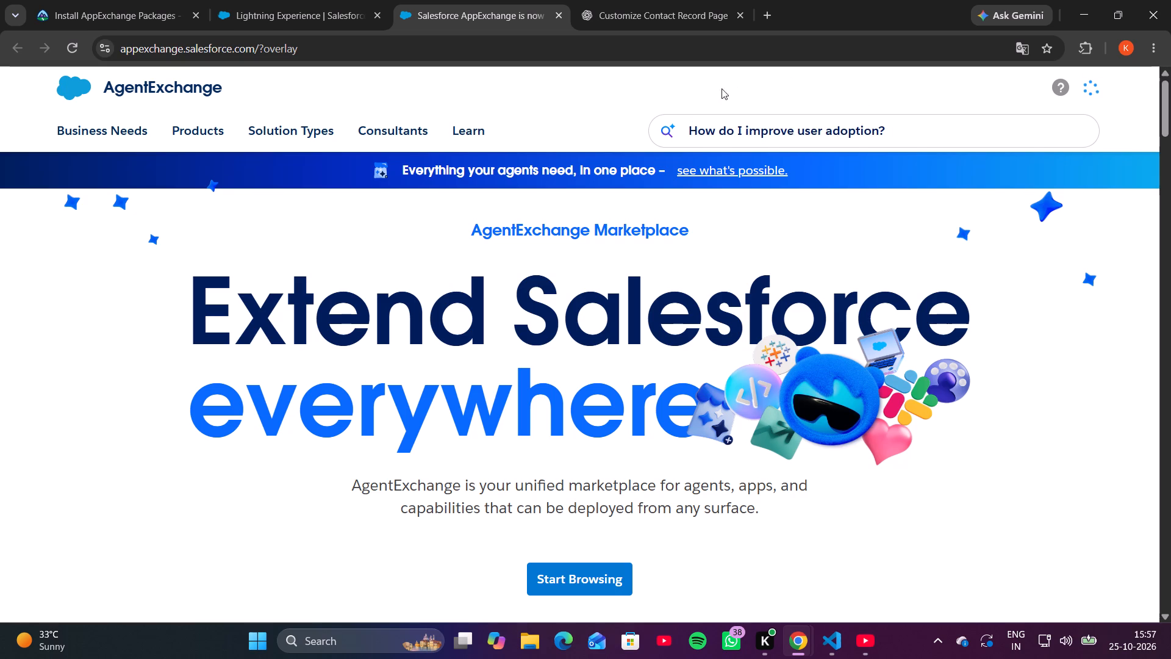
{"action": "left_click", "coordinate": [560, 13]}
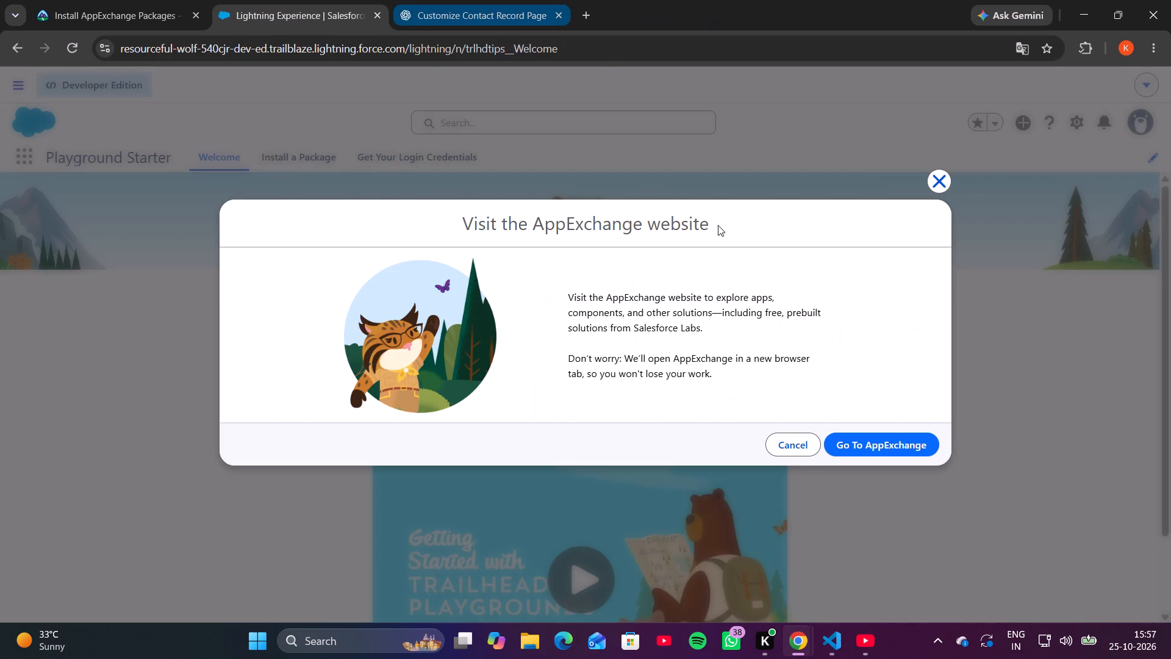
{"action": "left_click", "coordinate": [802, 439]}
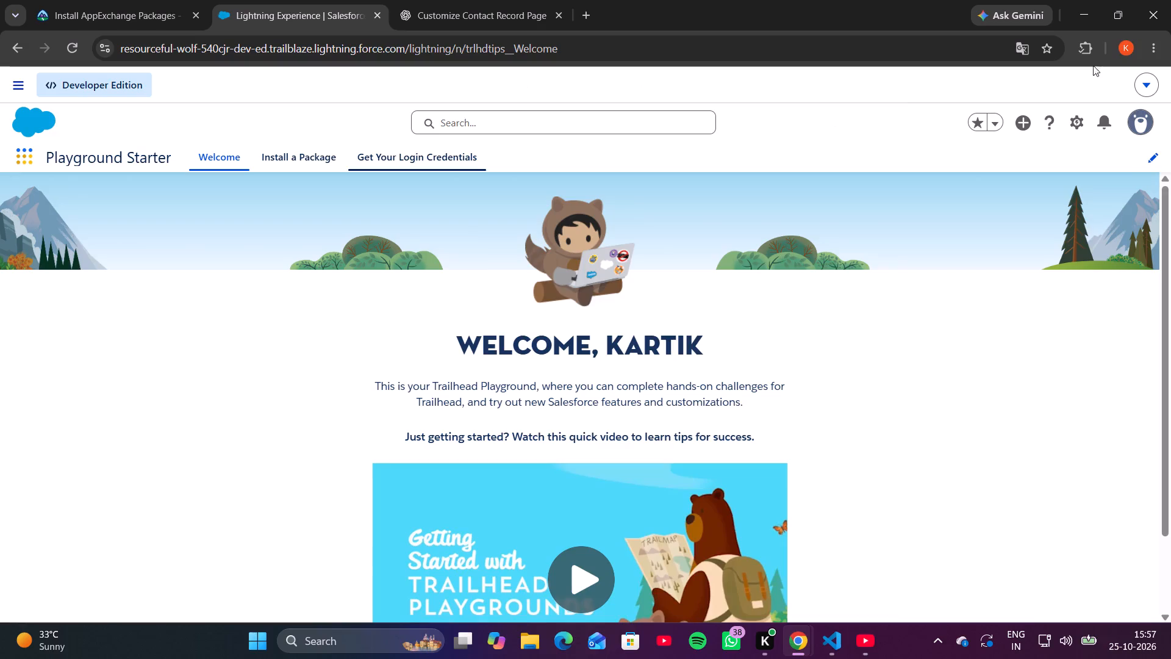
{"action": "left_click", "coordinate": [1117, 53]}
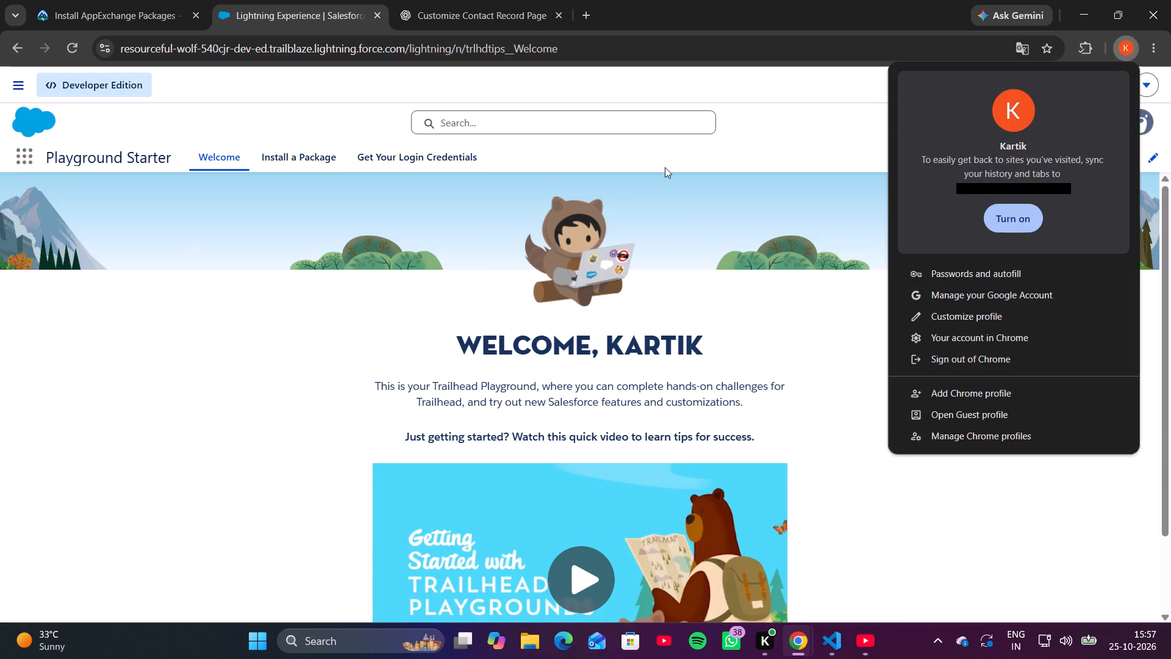
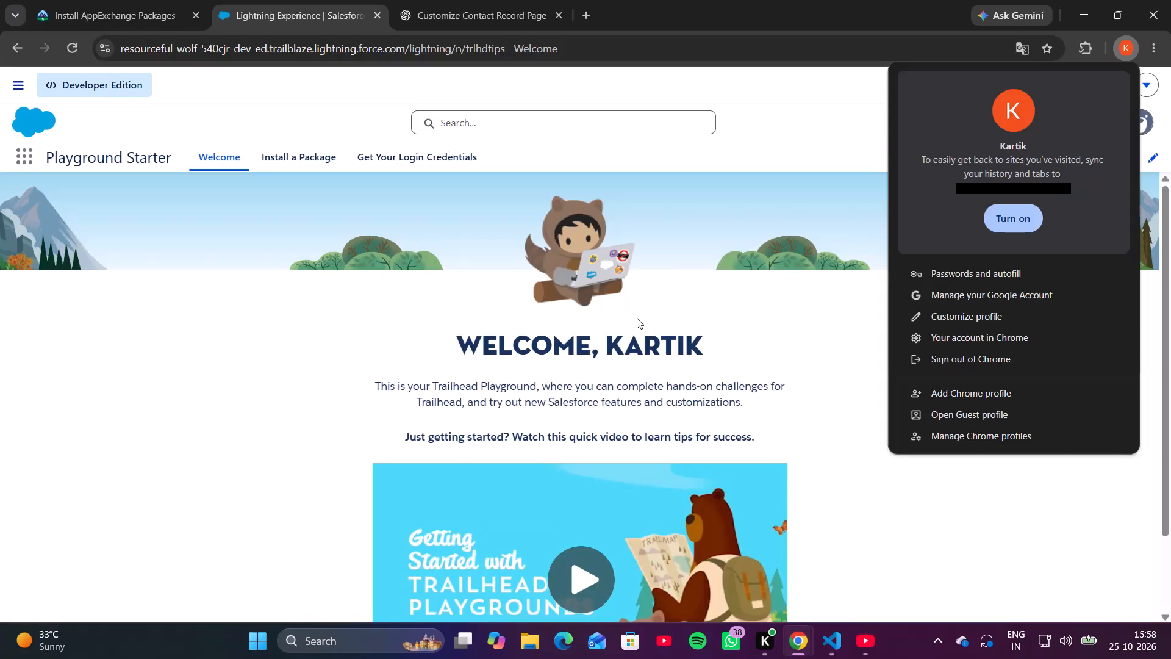
Dismiss the browser profile menu covering the Playground Starter welcome page.
{"action": "left_click", "coordinate": [637, 318]}
{"action": "left_click", "coordinate": [637, 318]}
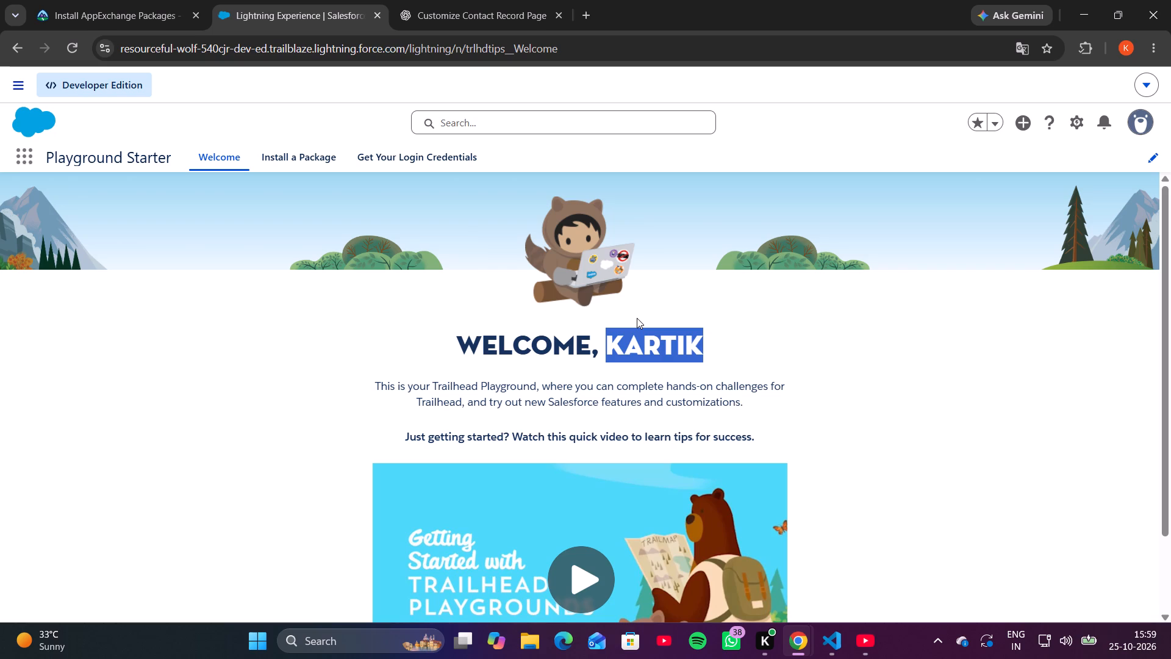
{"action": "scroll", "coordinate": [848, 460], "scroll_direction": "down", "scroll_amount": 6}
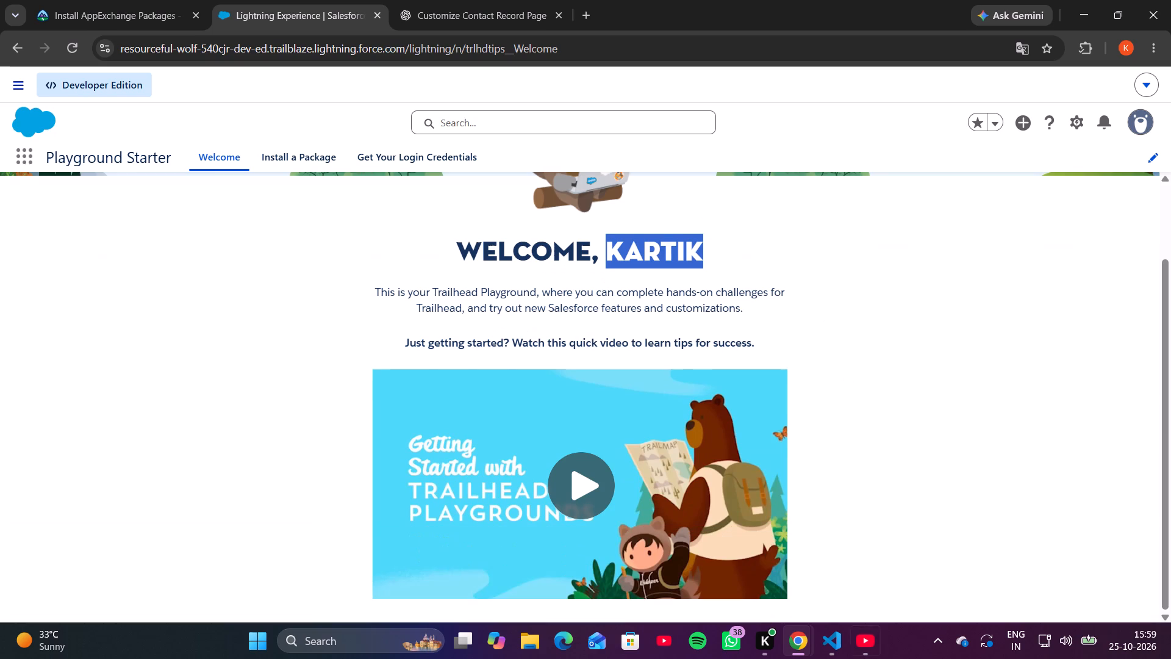